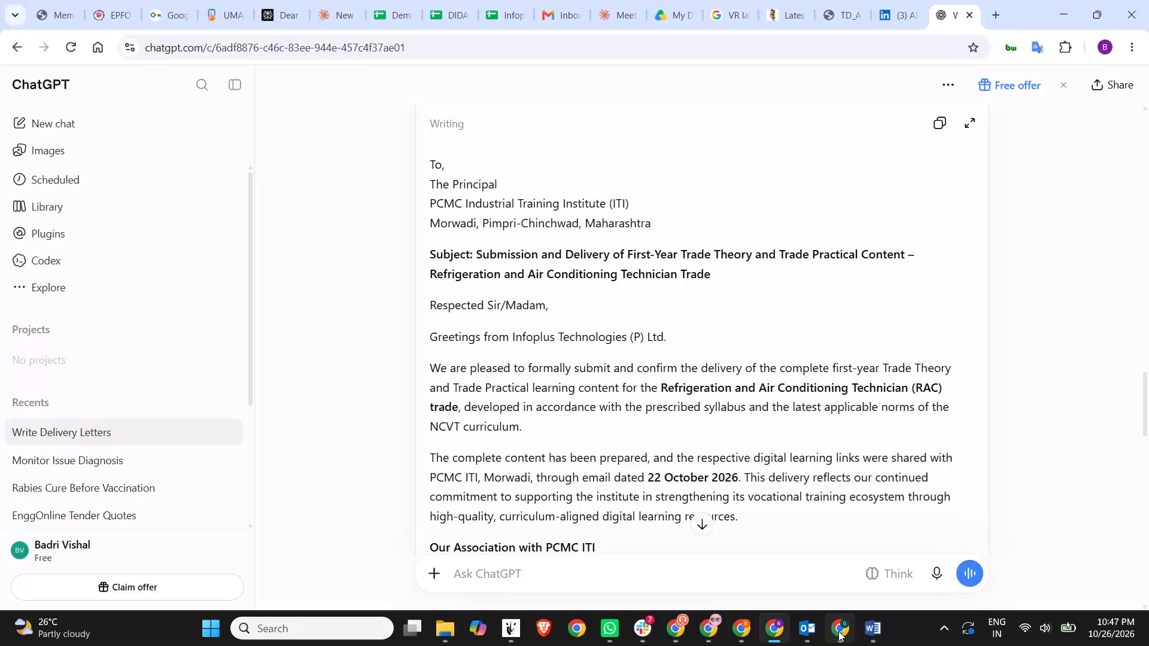
# Switch to the Canva video project, play it from the start, and replay from about 19 s to check the disclaimer text's motion.
pyautogui.click(848, 632)
pyautogui.click(343, 382)
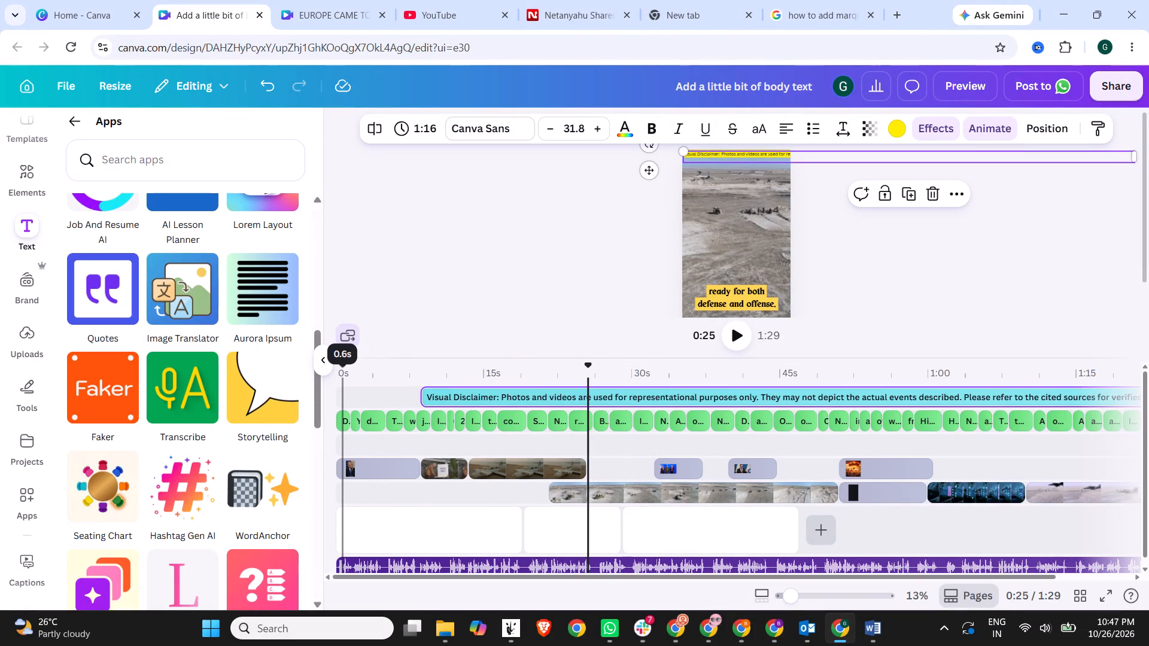
pyautogui.click(345, 376)
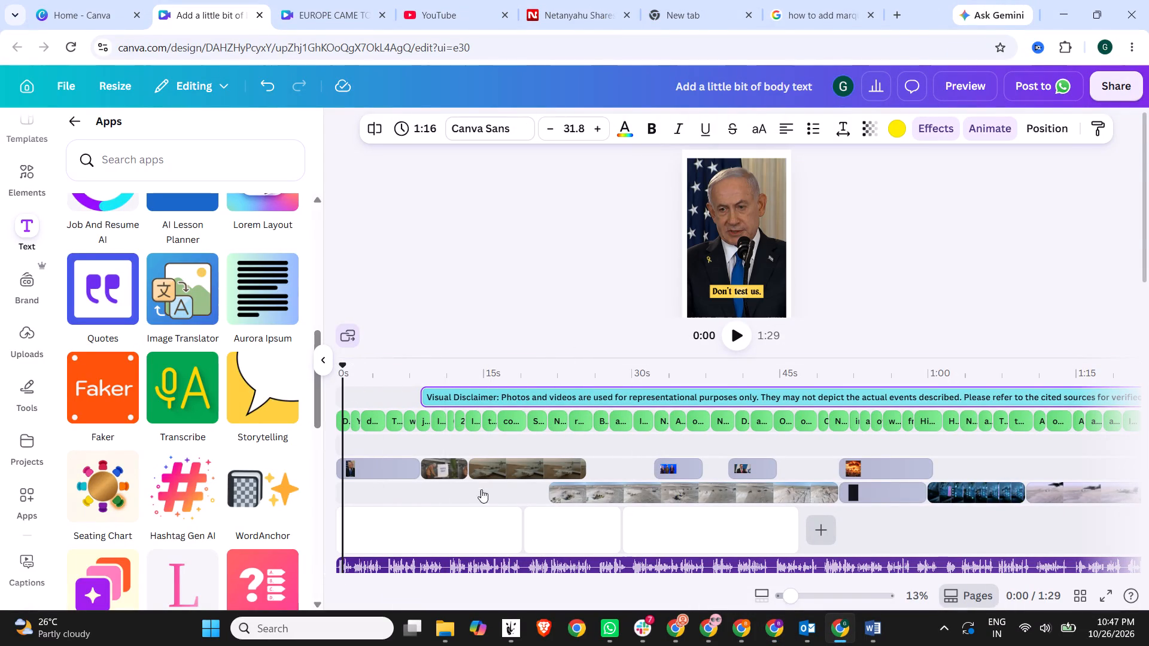
pyautogui.click(734, 336)
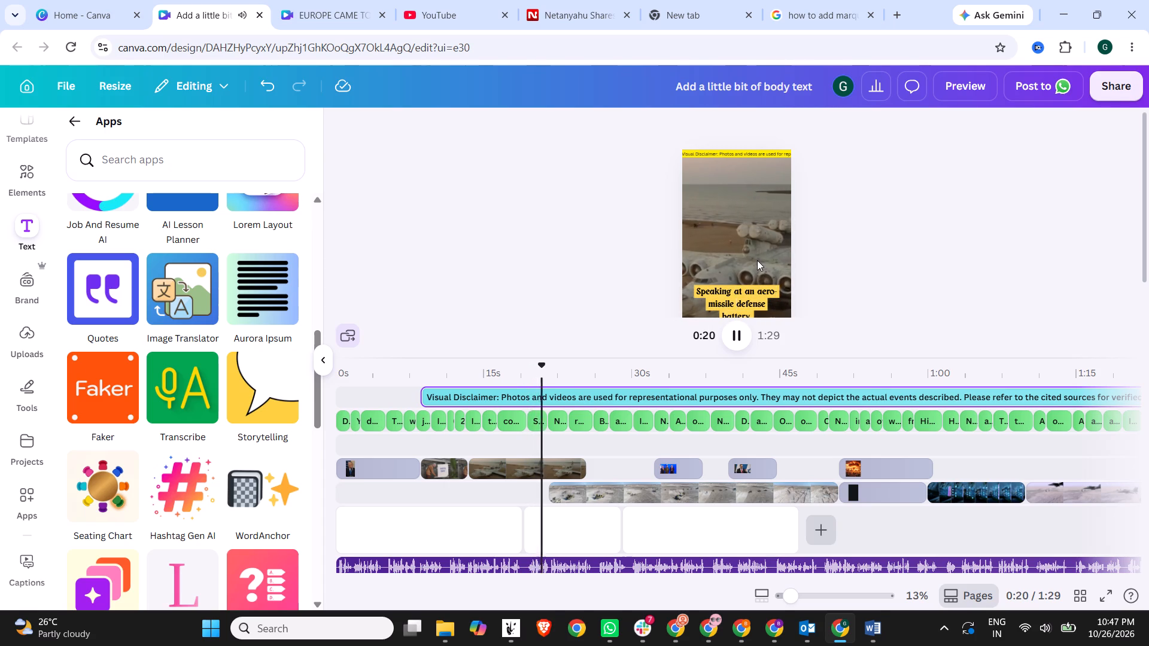
pyautogui.keyDown('ctrl'); pyautogui.scroll(-2, 756, 260); pyautogui.keyUp('ctrl')
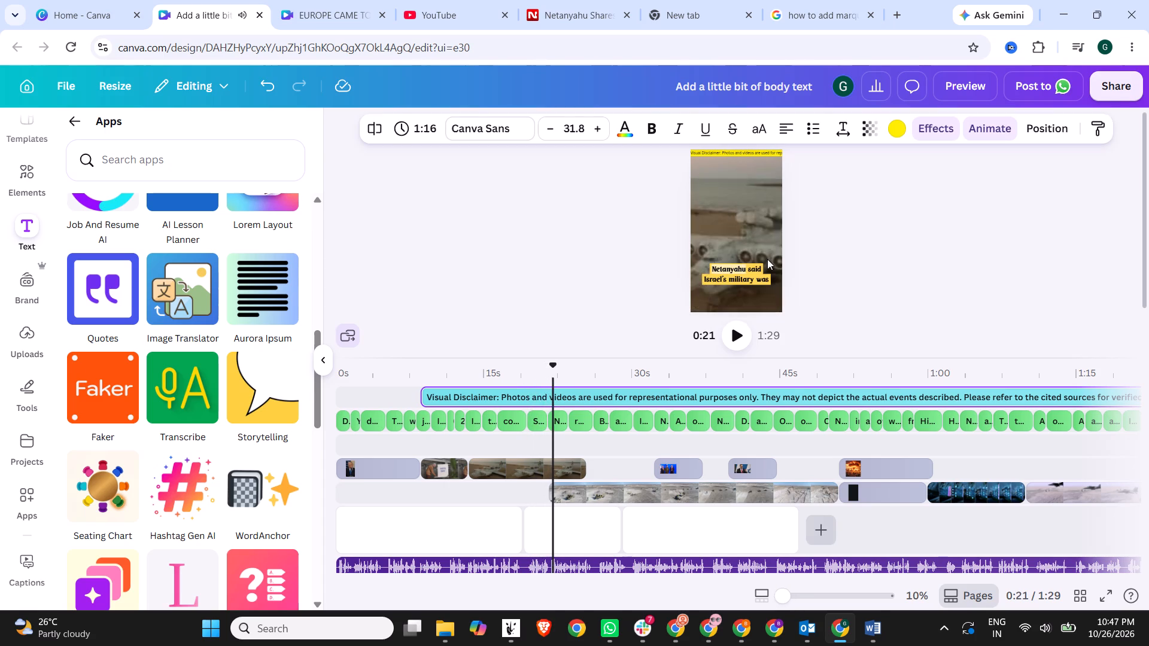
pyautogui.keyDown('ctrl'); pyautogui.scroll(1, 767, 259); pyautogui.keyUp('ctrl')
pyautogui.click(524, 368)
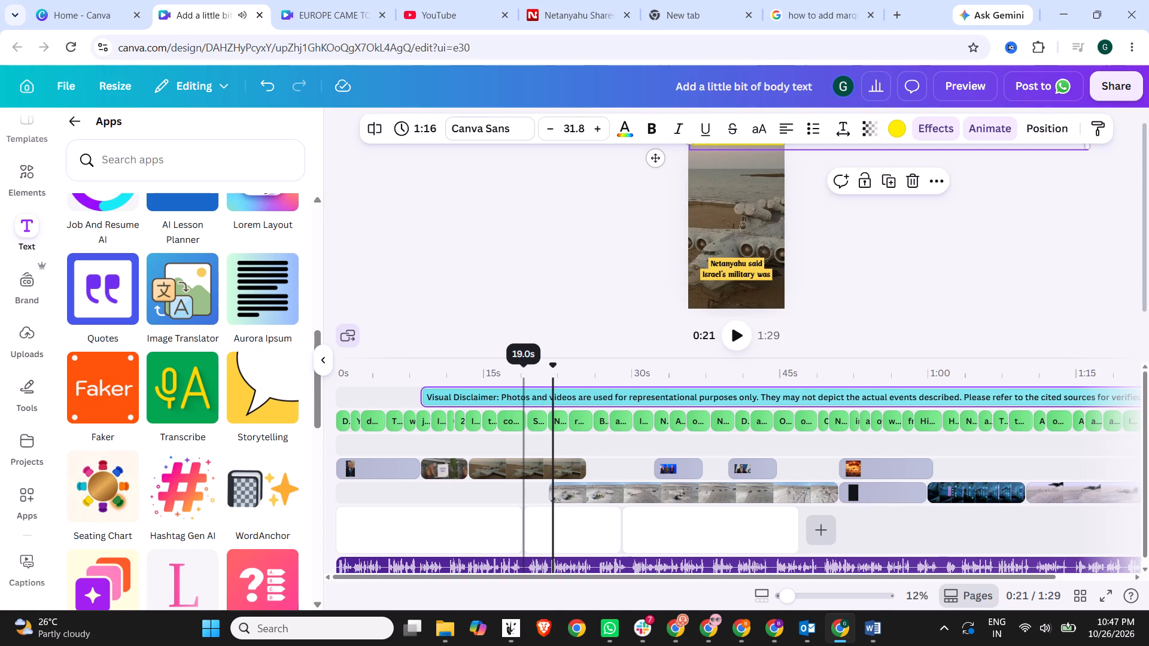
pyautogui.click(737, 331)
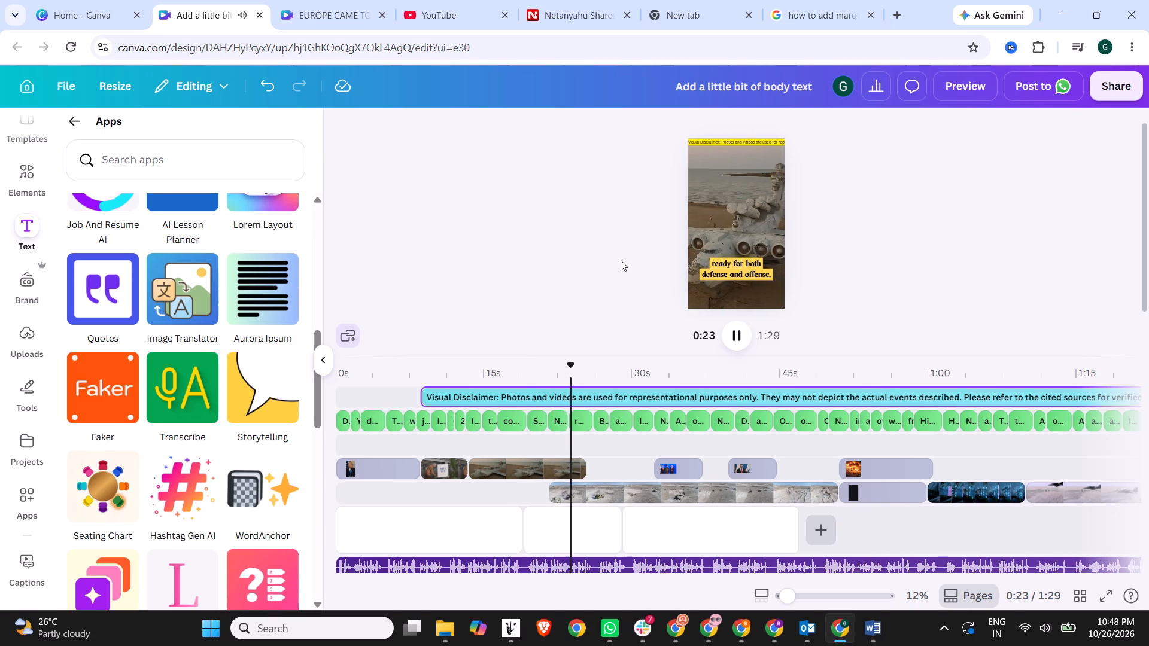
pyautogui.keyDown('ctrl'); pyautogui.scroll(1, 662, 257); pyautogui.keyUp('ctrl')
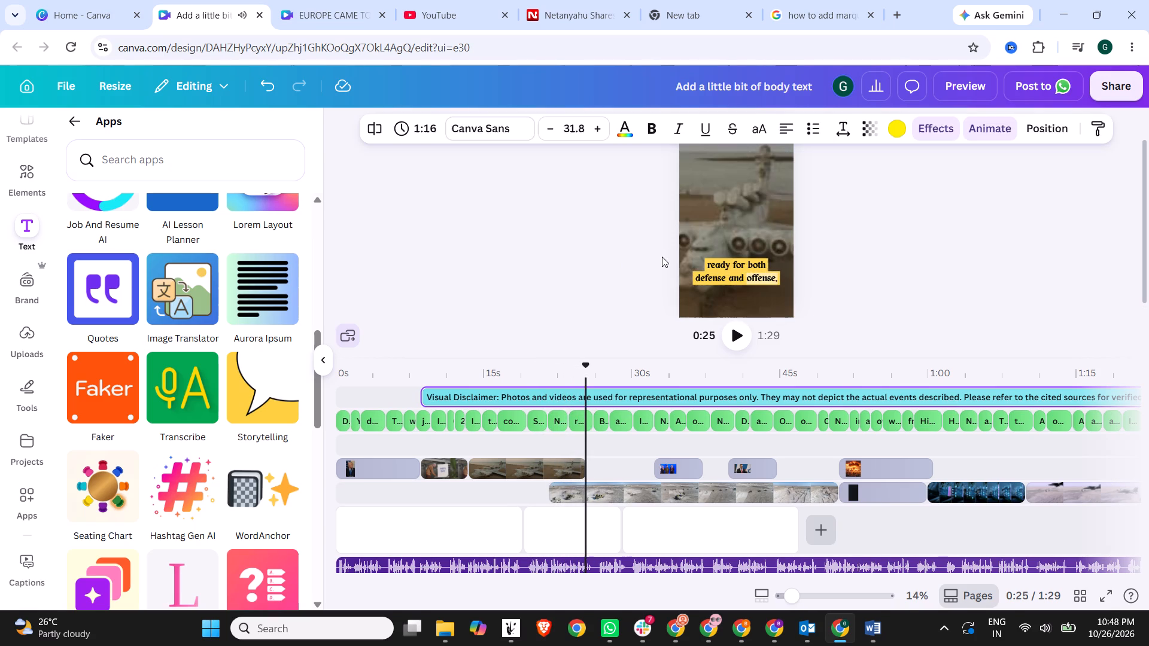
pyautogui.keyDown('ctrl'); pyautogui.scroll(-1, 662, 257); pyautogui.keyUp('ctrl')
pyautogui.click(949, 226)
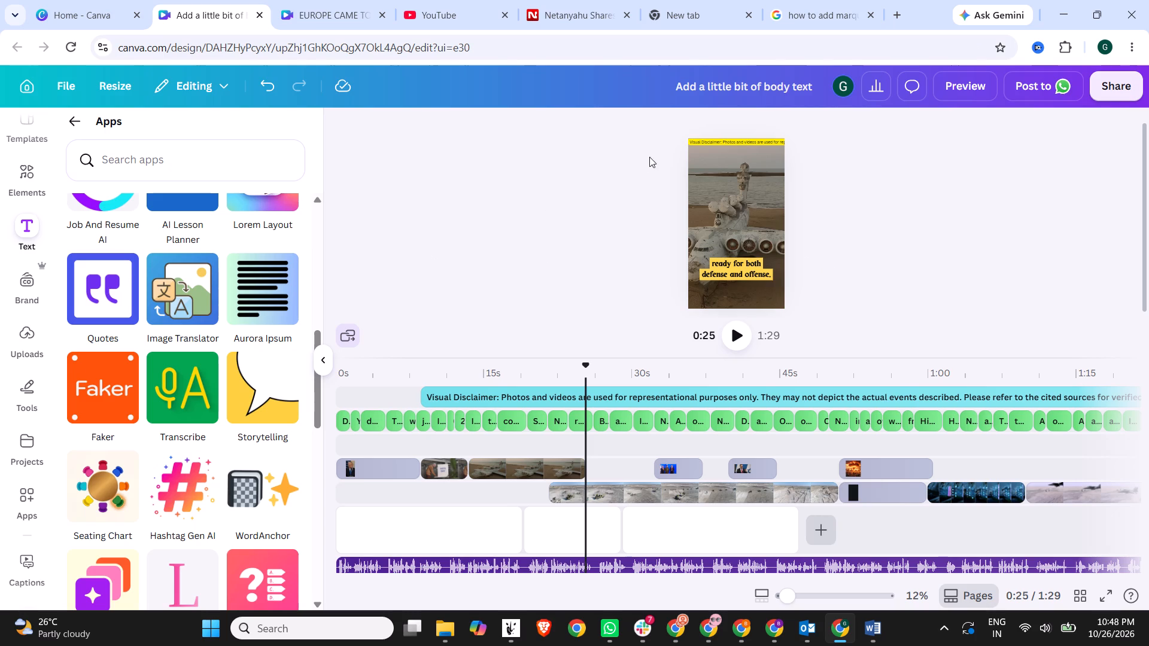
# Examine the advanced spacing and formatting settings of the Visual Disclaimer text at the top of the video frame.
pyautogui.click(725, 142)
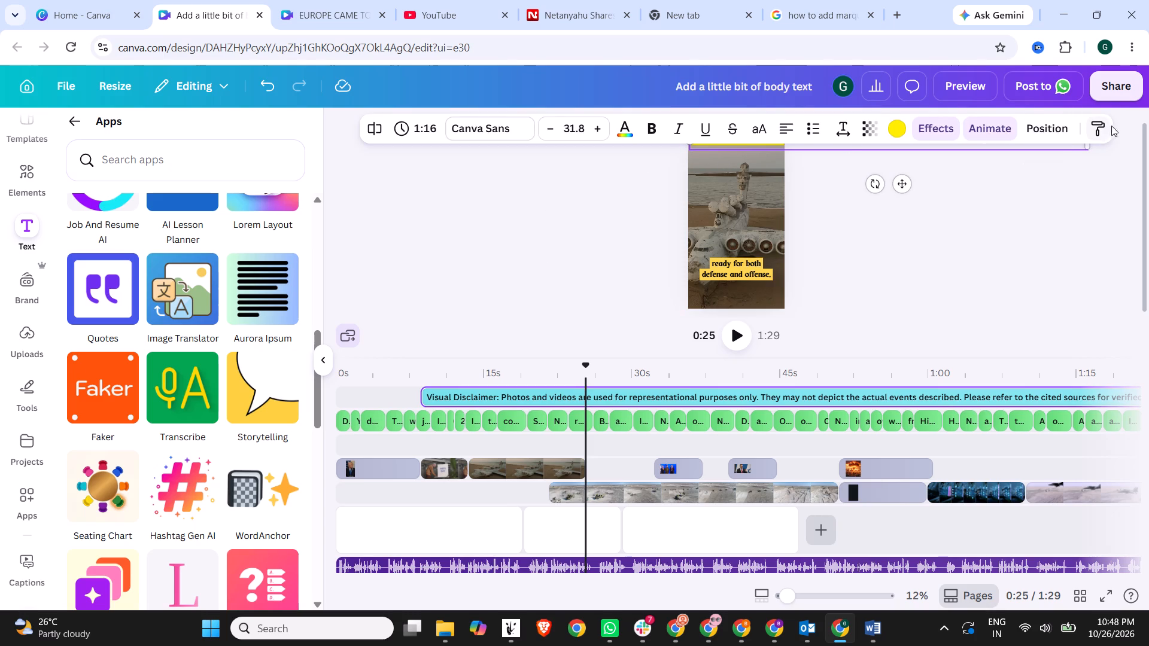
pyautogui.click(852, 126)
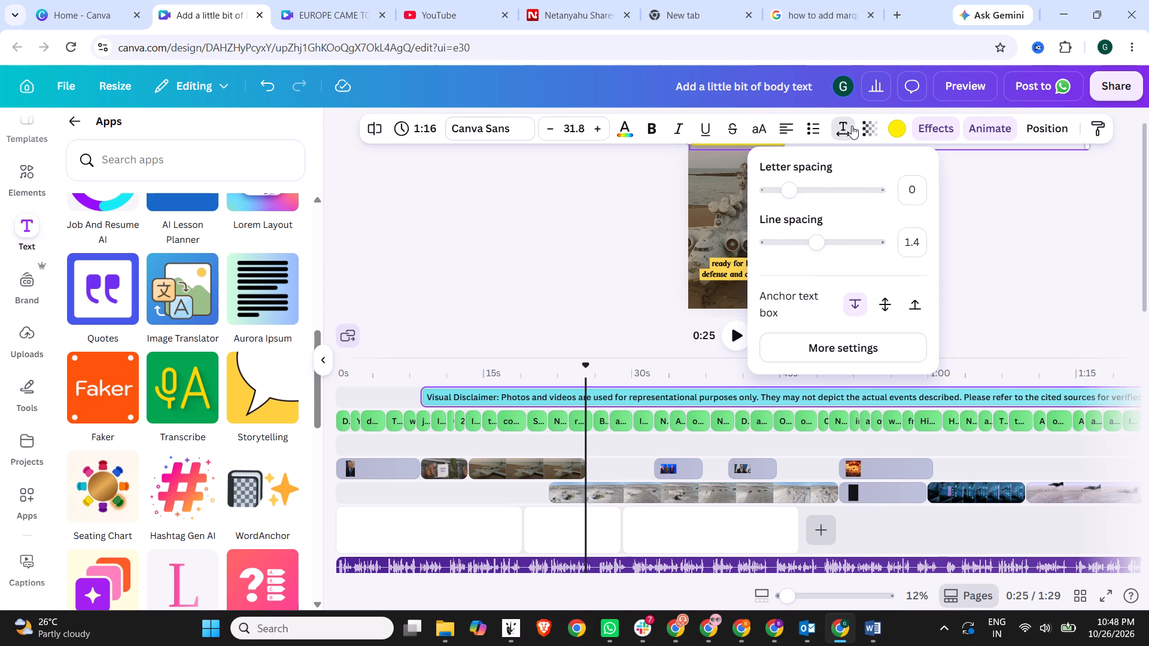
pyautogui.click(843, 337)
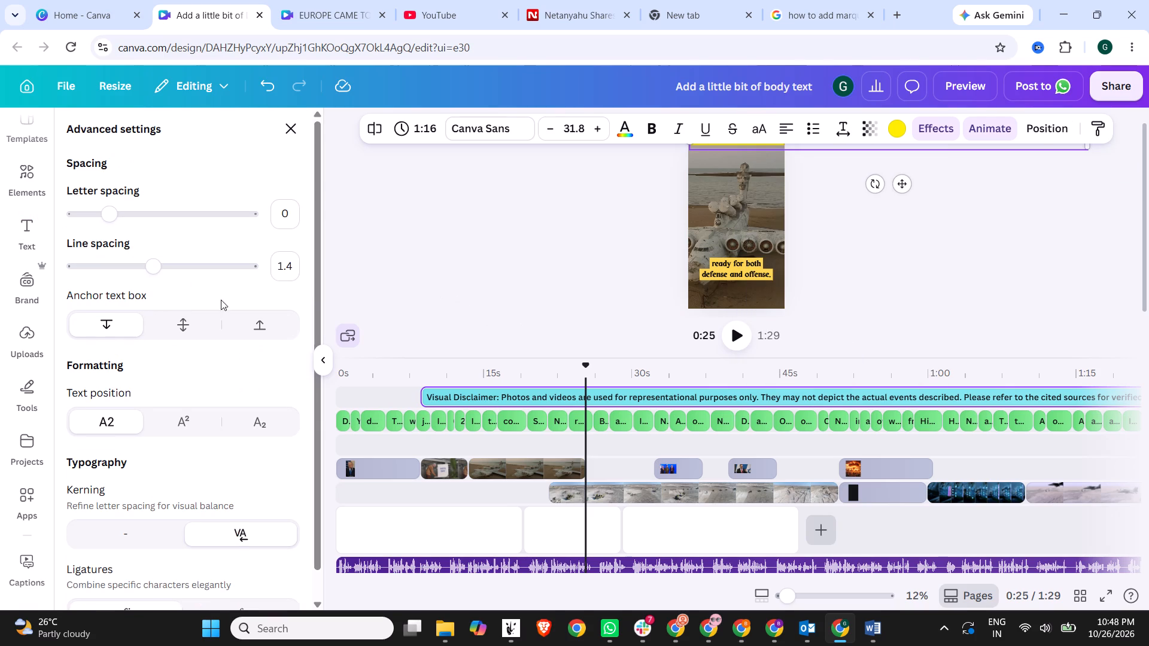
pyautogui.scroll(-11, 196, 307)
pyautogui.scroll(4, 258, 272)
pyautogui.click(297, 125)
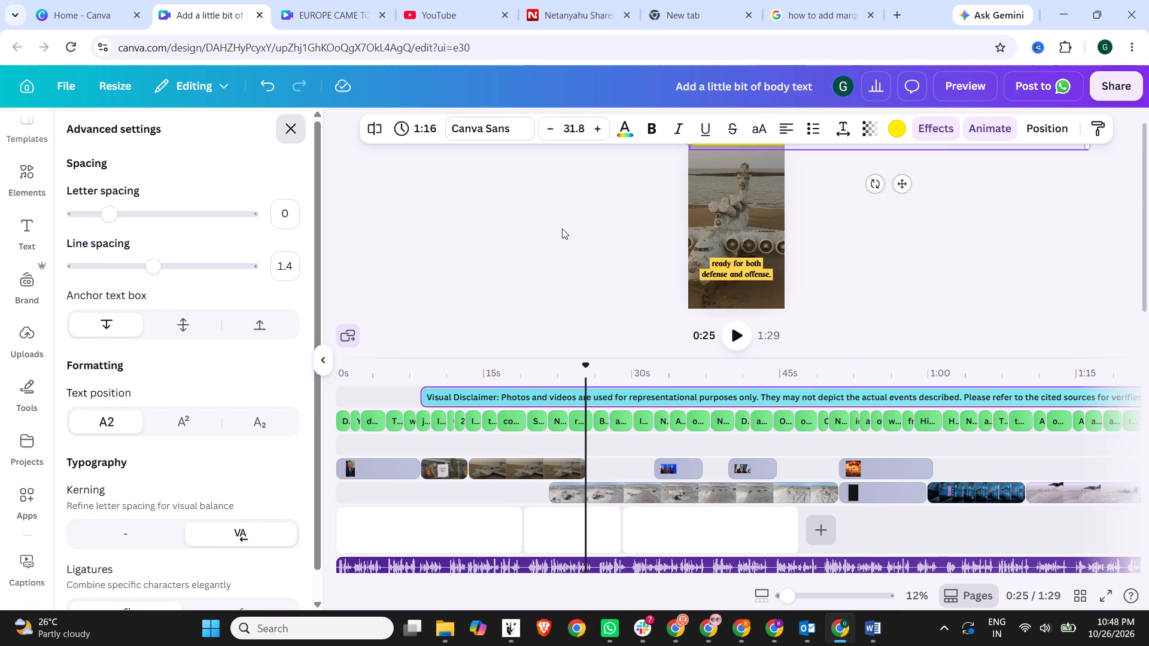
# Read the search page's instructions for adding marquee text to a video in Canva, including the Drift animation method.
pyautogui.click(804, 0)
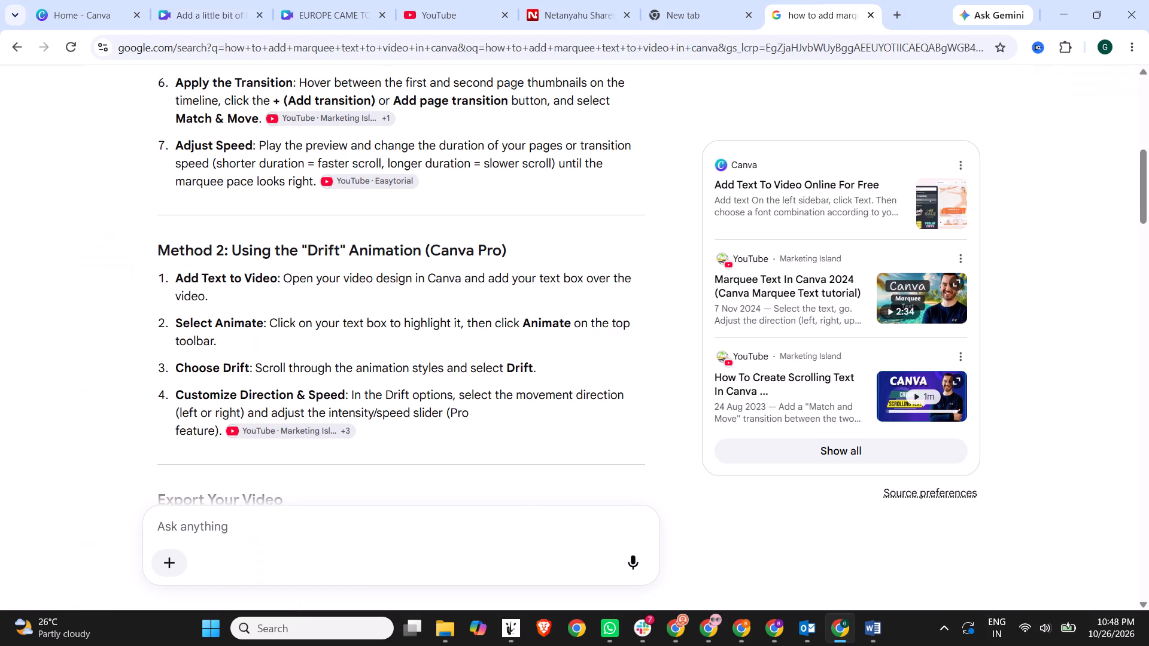
pyautogui.scroll(3, 234, 324)
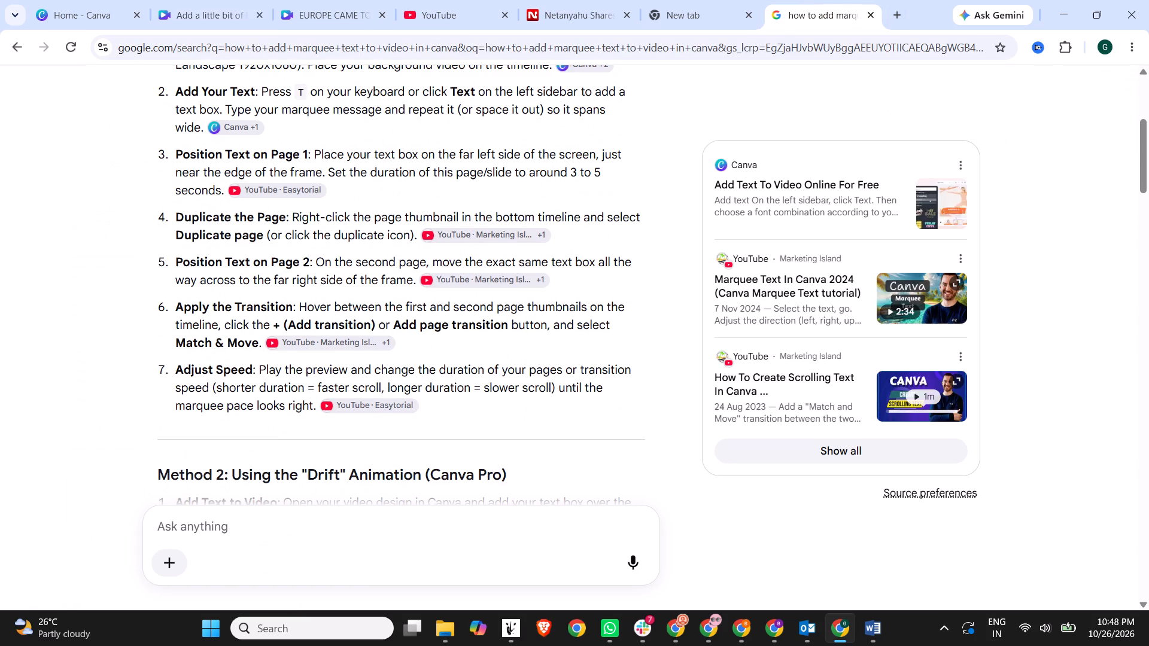
pyautogui.scroll(-6, 235, 317)
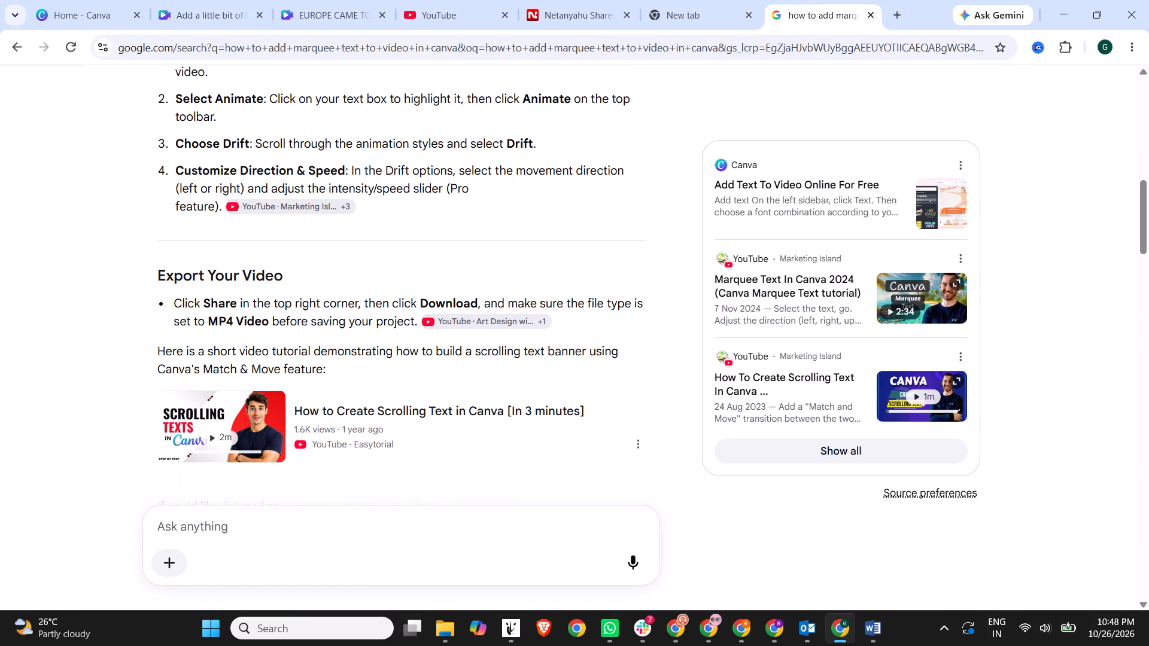
pyautogui.scroll(-6, 309, 392)
# Open the Marketing Island tutorial "Marquee Text In Canva 2024" and skim it through to the end, including its comments.
pyautogui.click(369, 368)
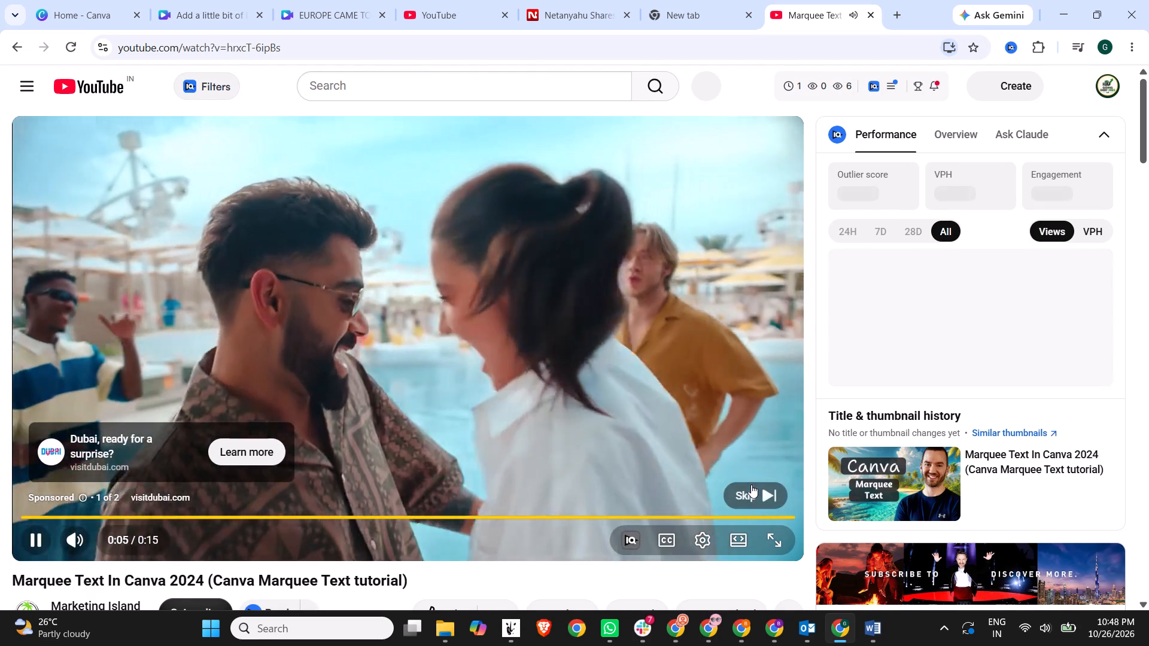
pyautogui.click(751, 484)
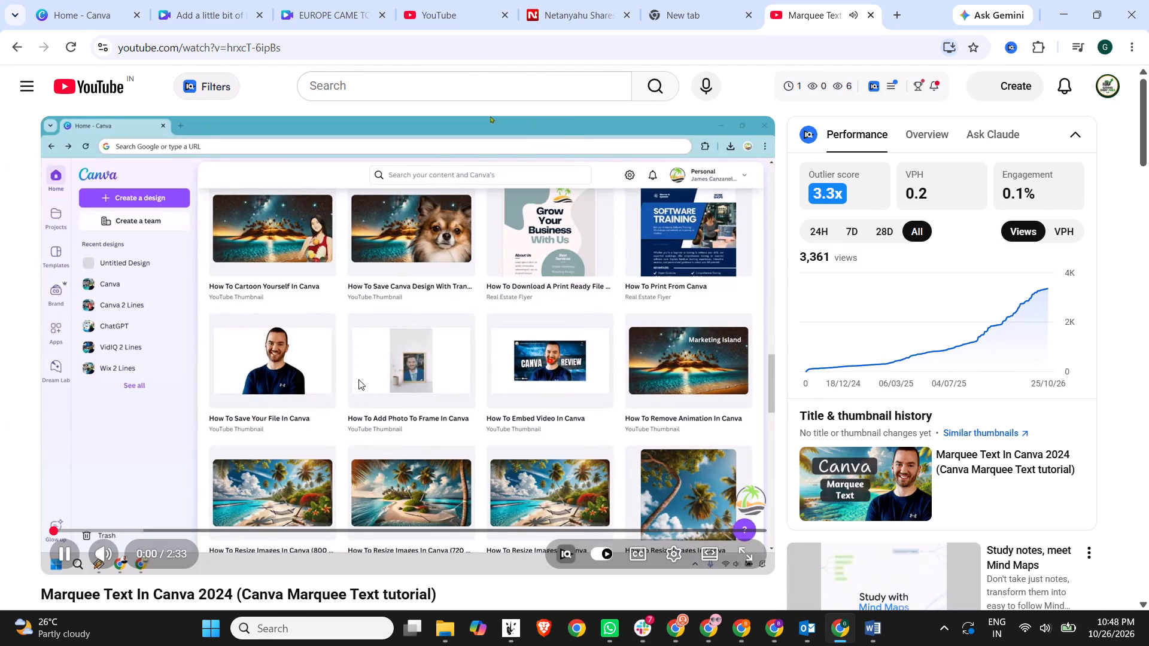
pyautogui.click(108, 527)
pyautogui.click(151, 528)
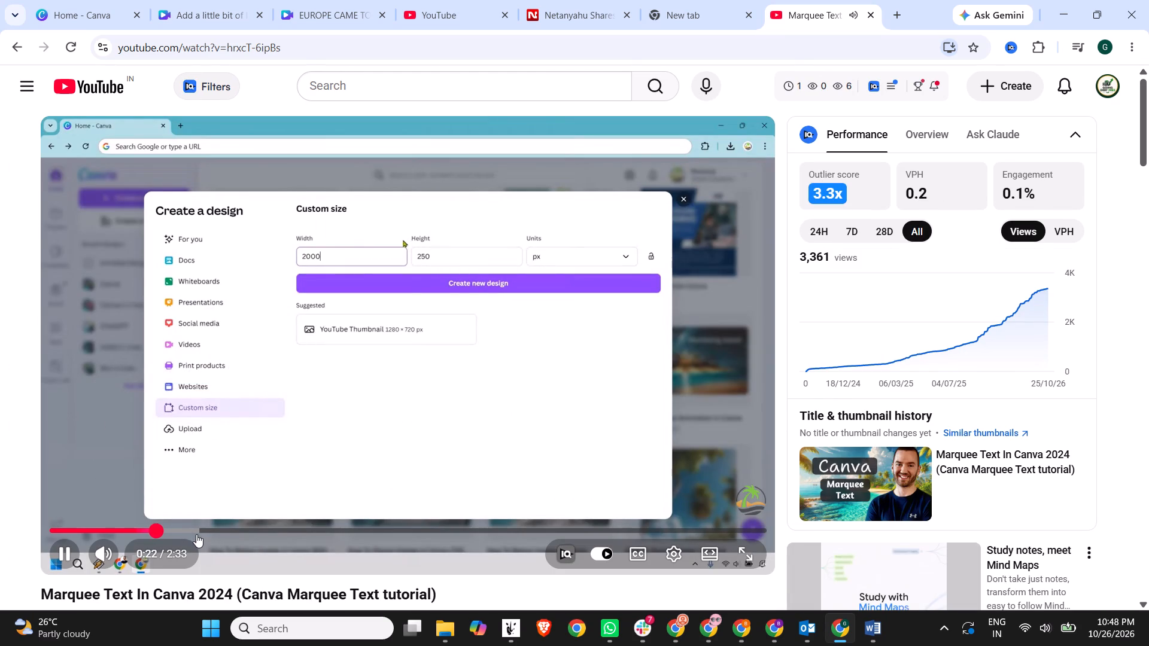
pyautogui.click(196, 534)
pyautogui.click(262, 535)
pyautogui.click(324, 535)
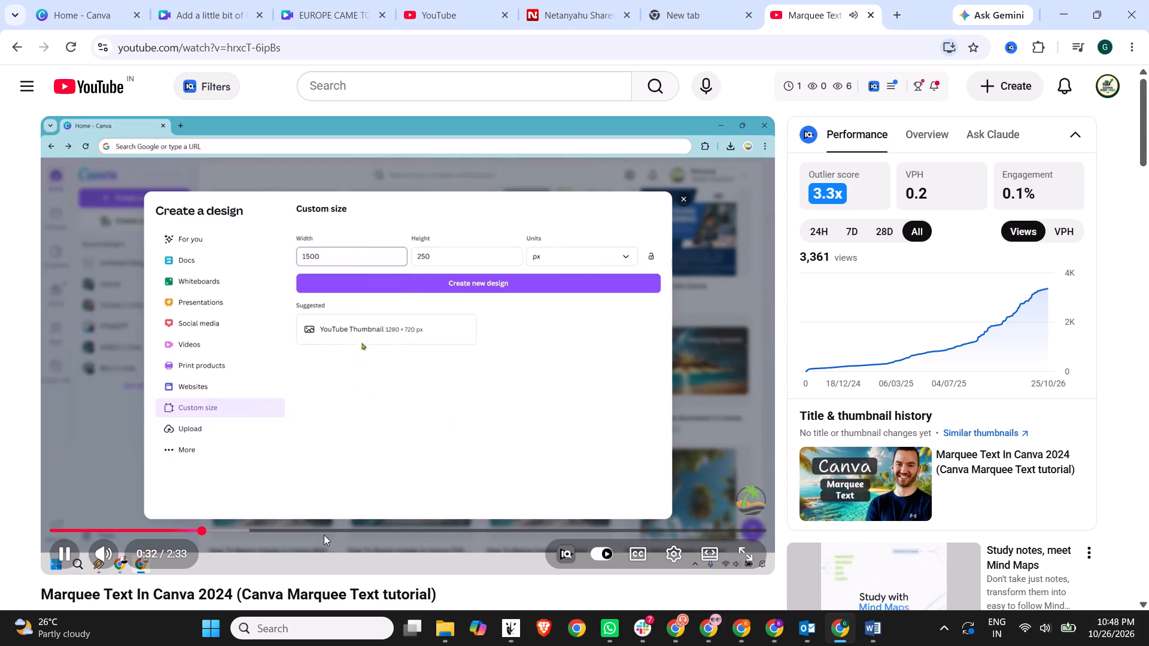
pyautogui.click(262, 531)
pyautogui.click(314, 528)
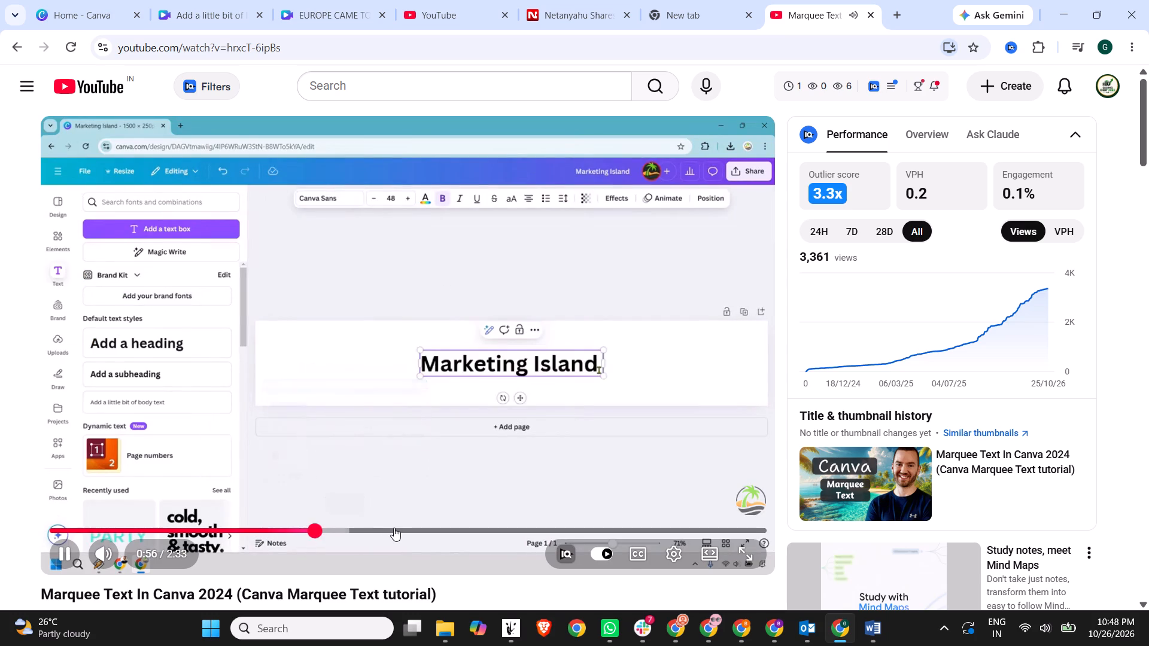
pyautogui.click(394, 528)
pyautogui.click(443, 527)
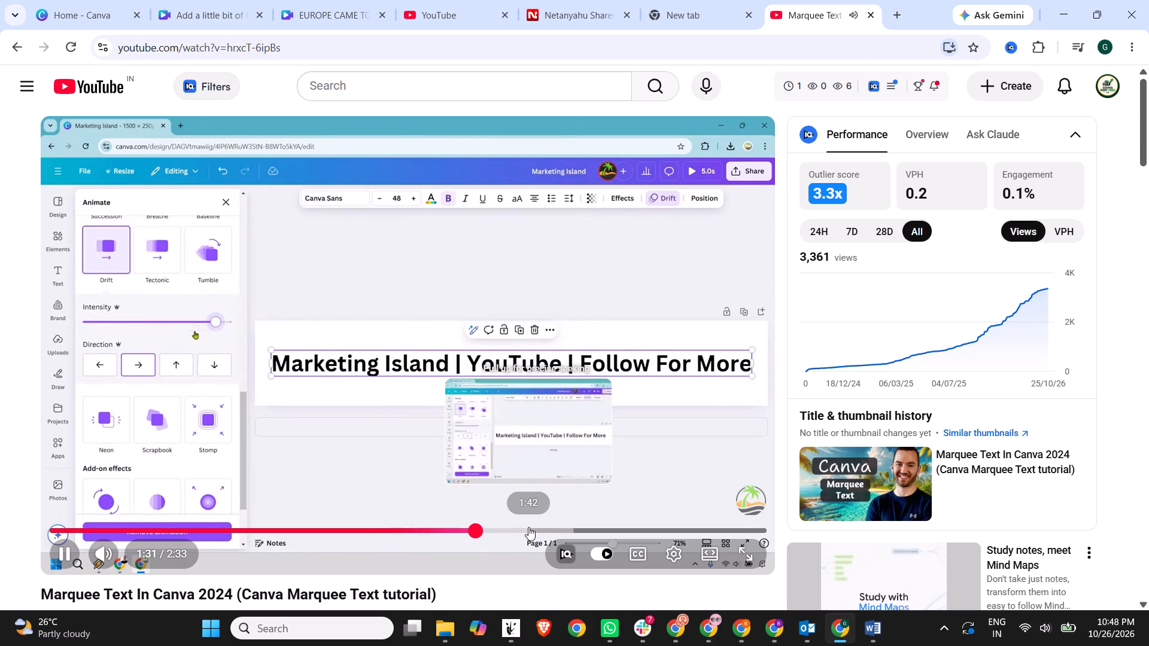
pyautogui.click(558, 528)
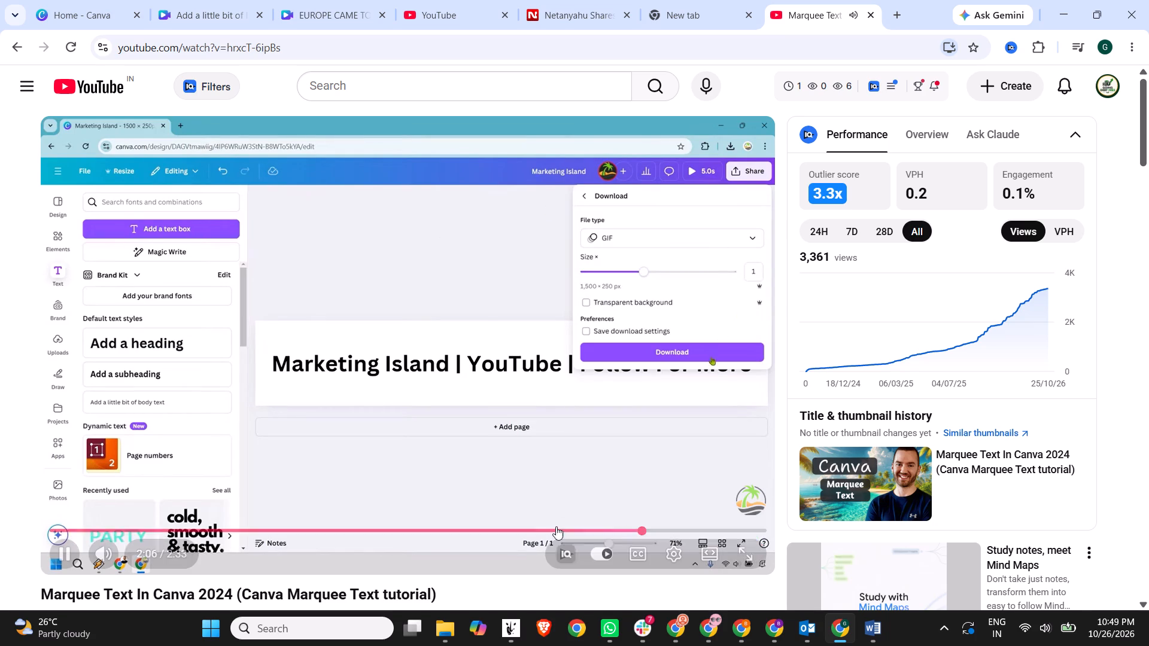
pyautogui.click(701, 531)
pyautogui.click(746, 531)
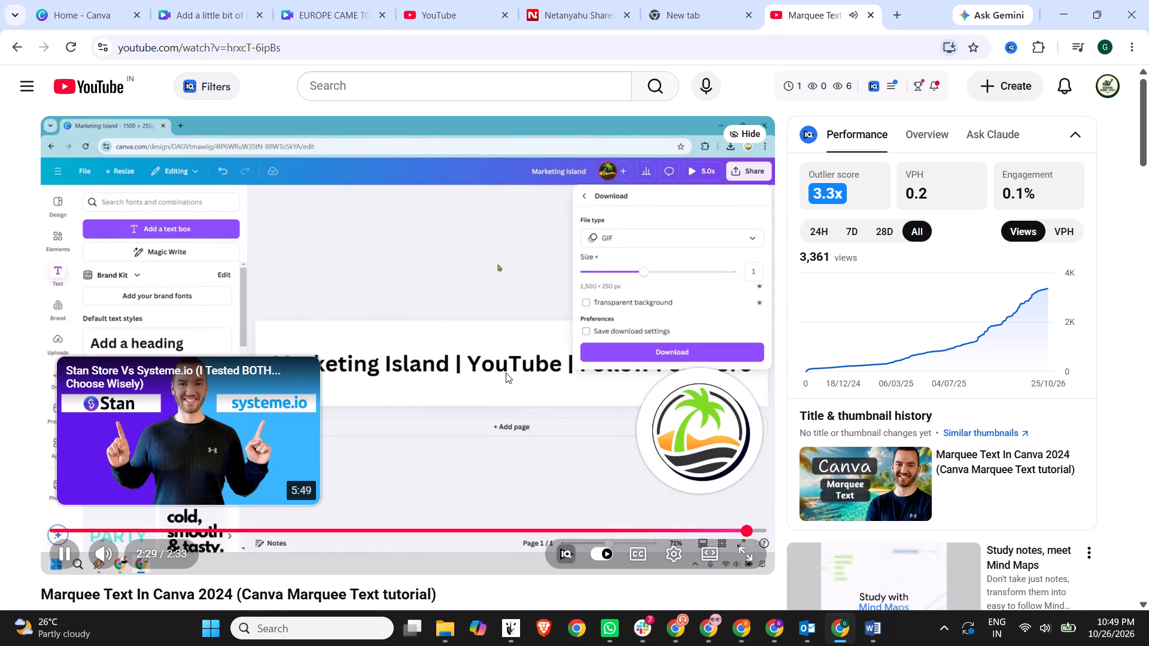
pyautogui.scroll(-4, 628, 411)
pyautogui.scroll(-2, 714, 461)
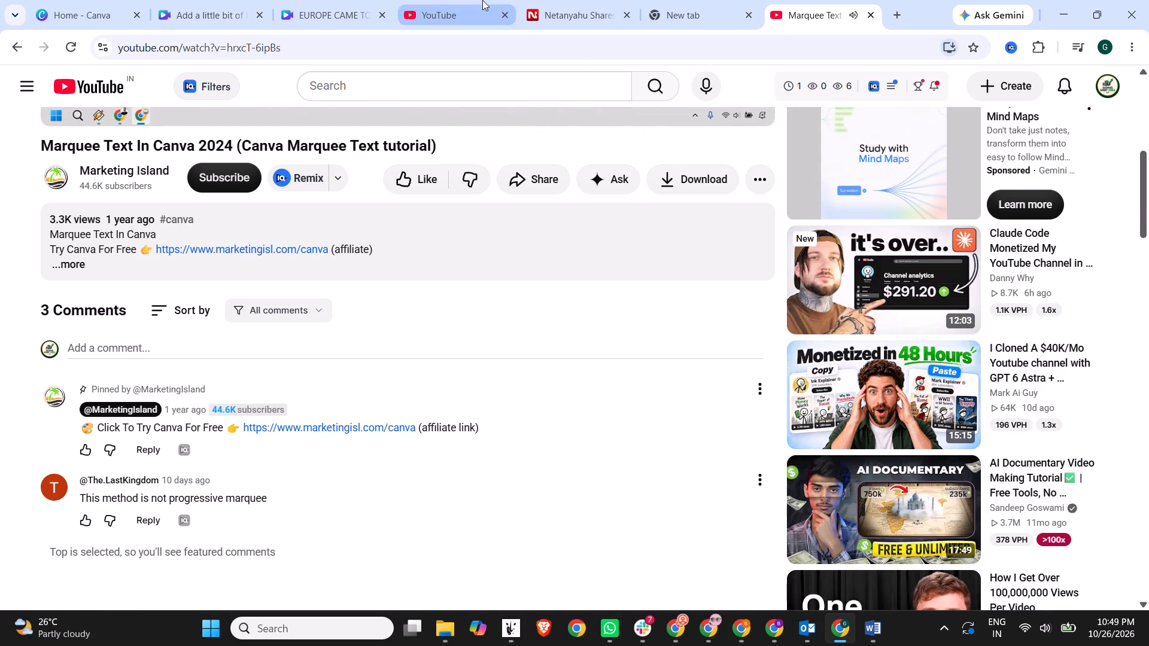
# Return to the search results, open the tutorial "How To Create Scrolling Text In Canva 2024", and skim it and its comments.
pyautogui.click(20, 50)
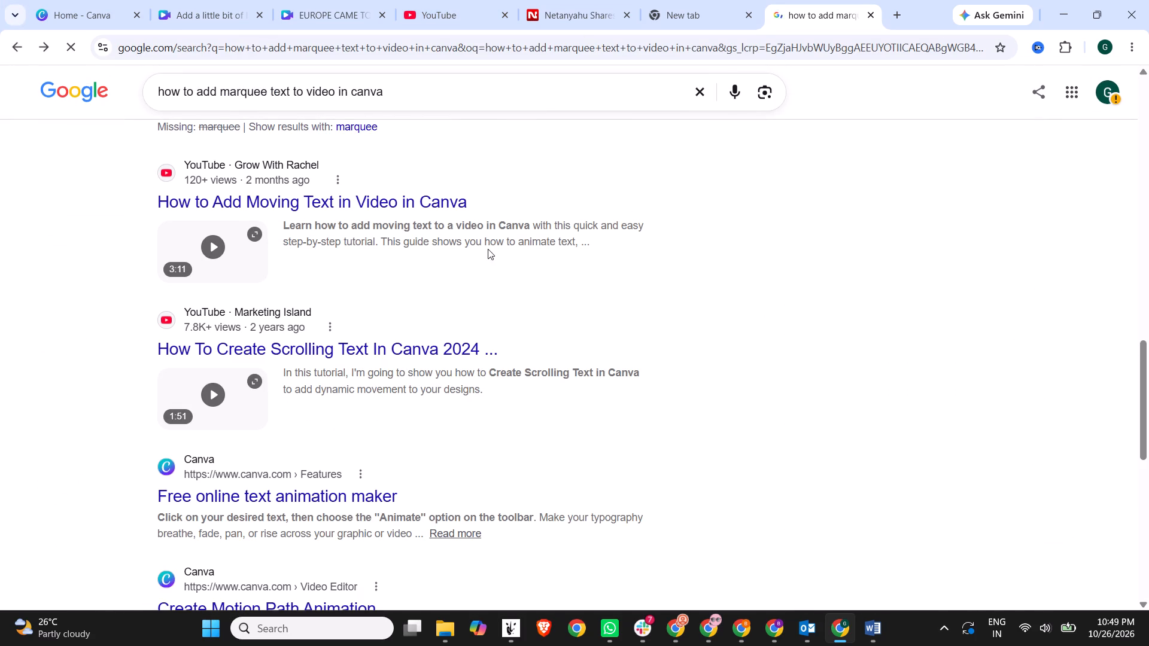
pyautogui.click(393, 348)
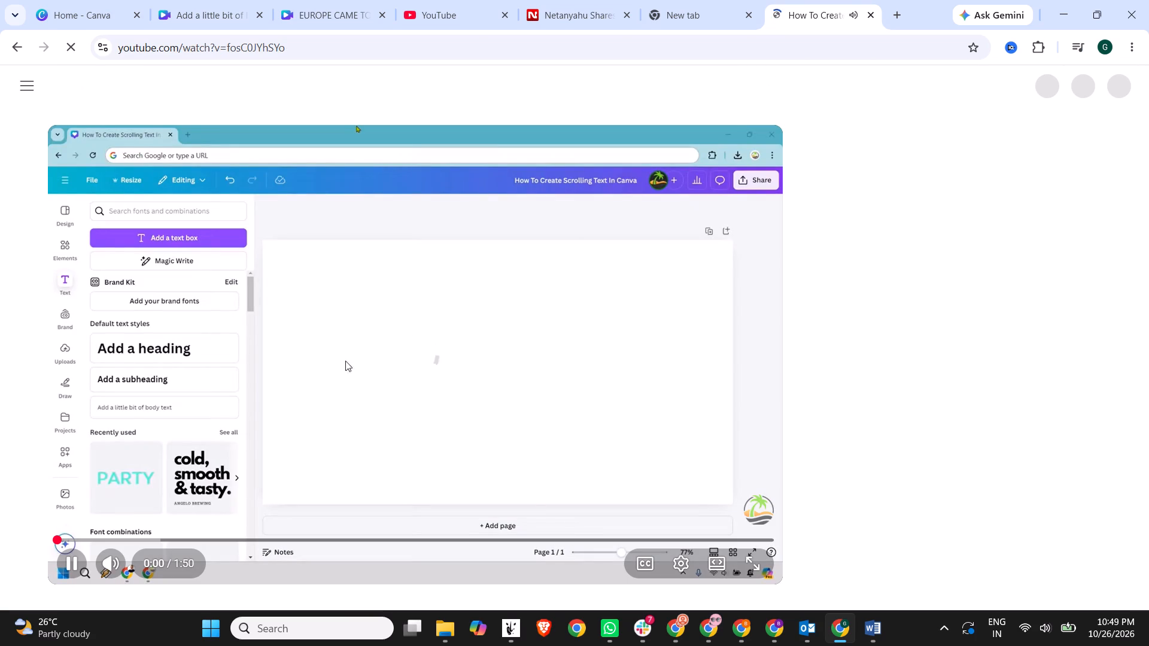
pyautogui.click(154, 543)
pyautogui.click(253, 540)
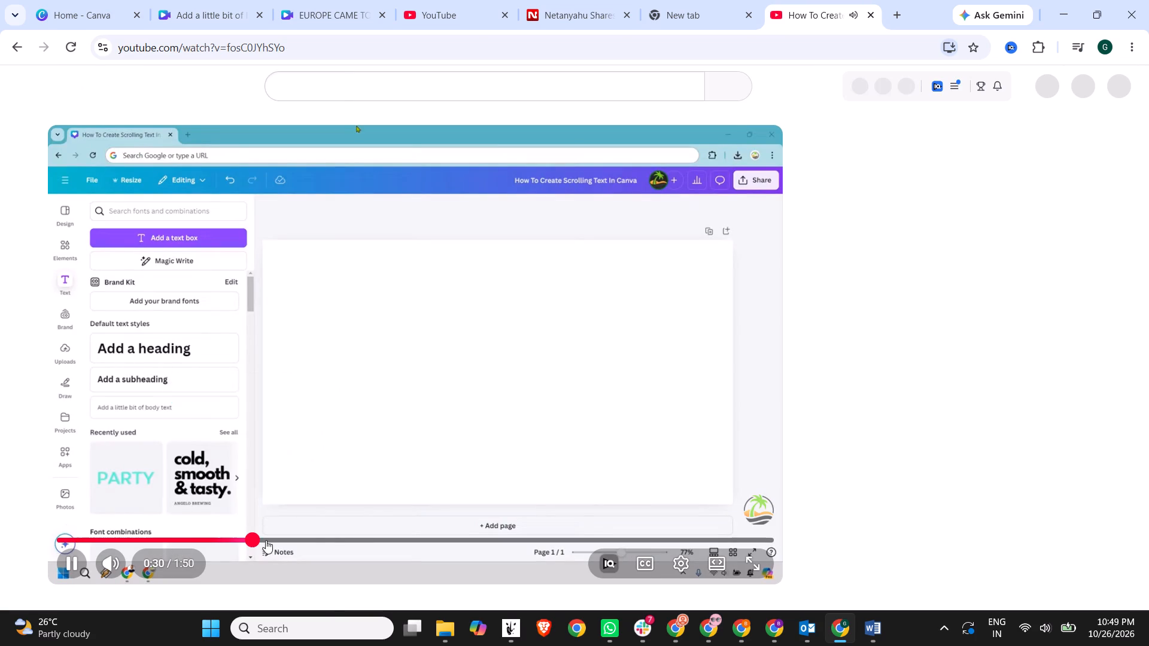
pyautogui.click(348, 539)
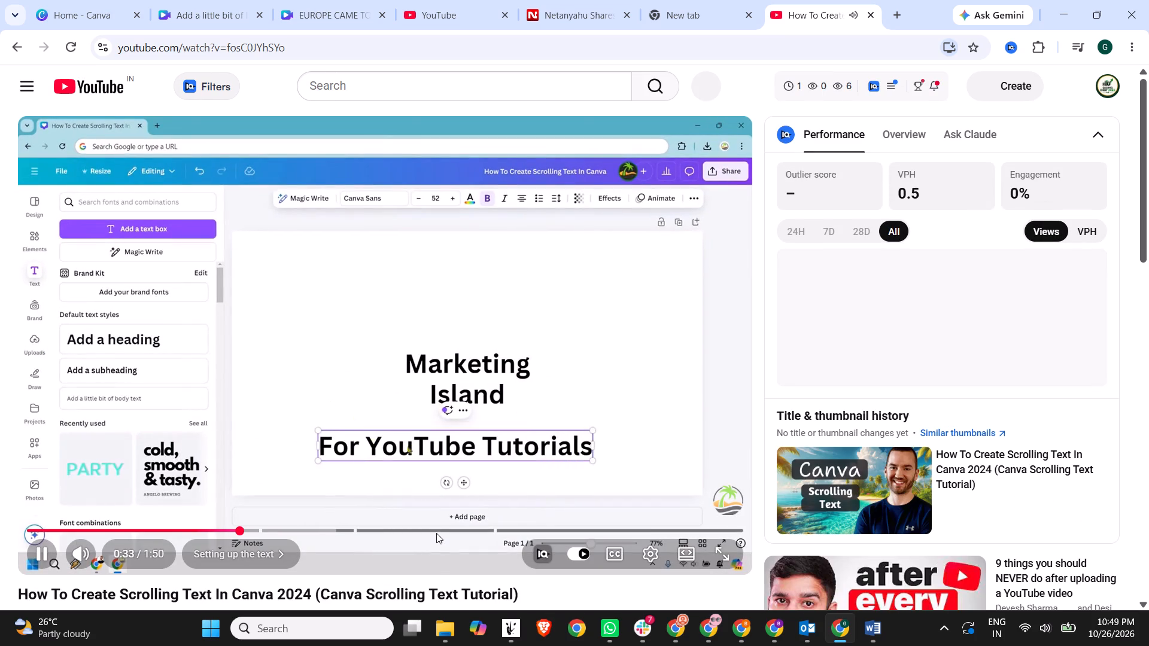
pyautogui.click(436, 531)
pyautogui.click(551, 529)
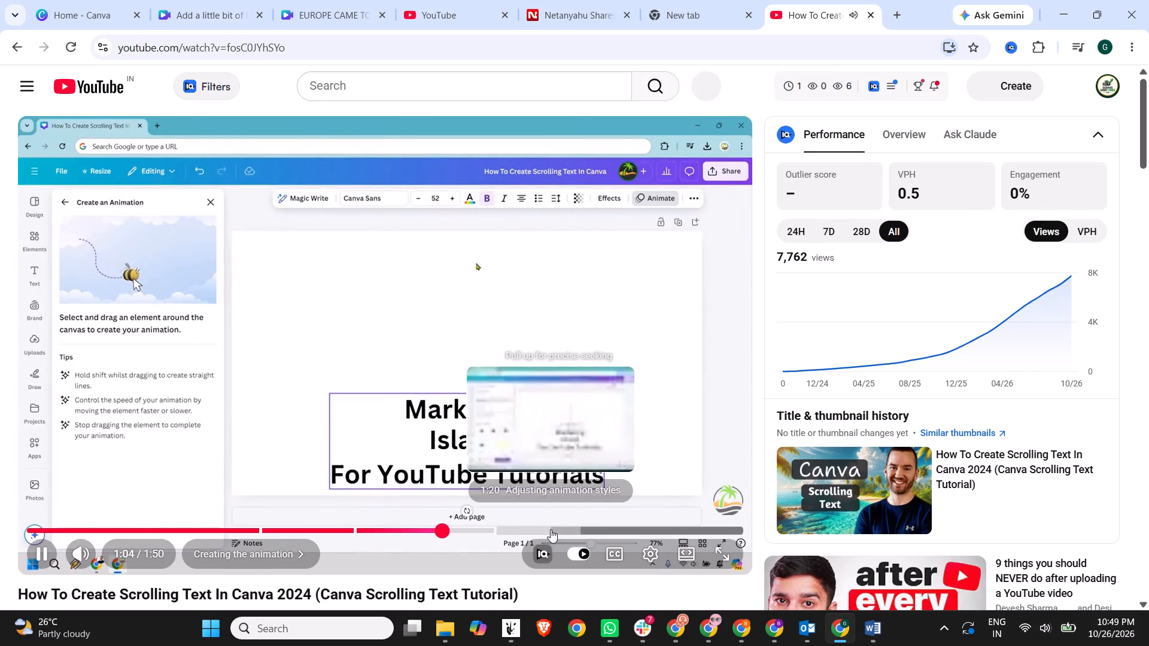
pyautogui.click(609, 529)
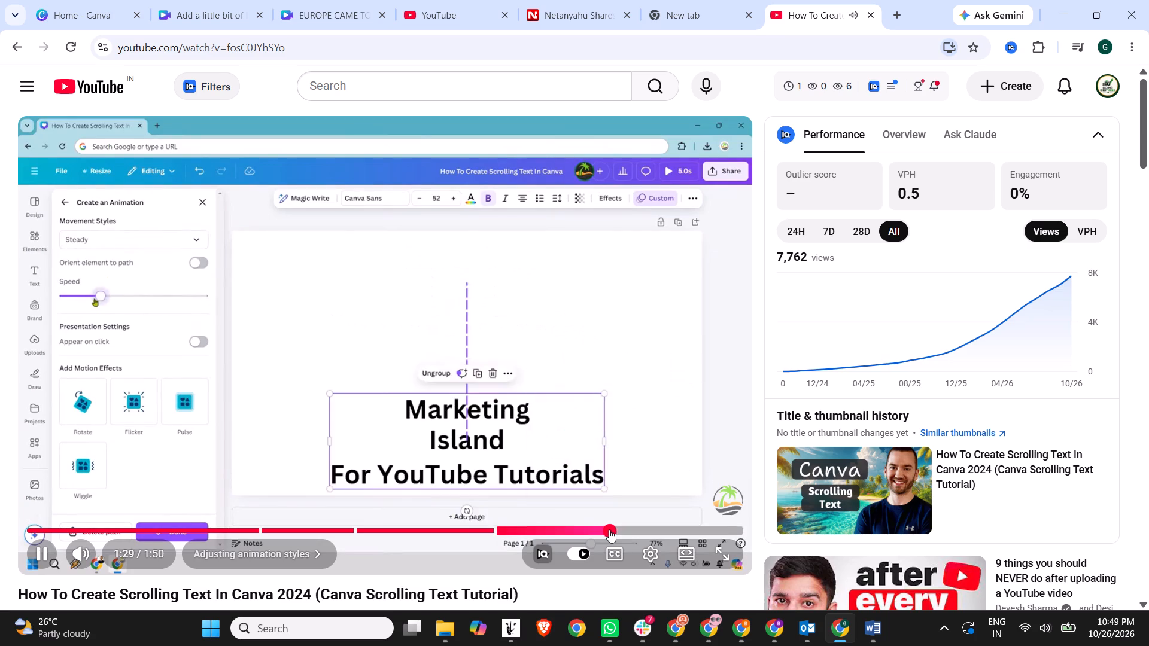
pyautogui.click(648, 529)
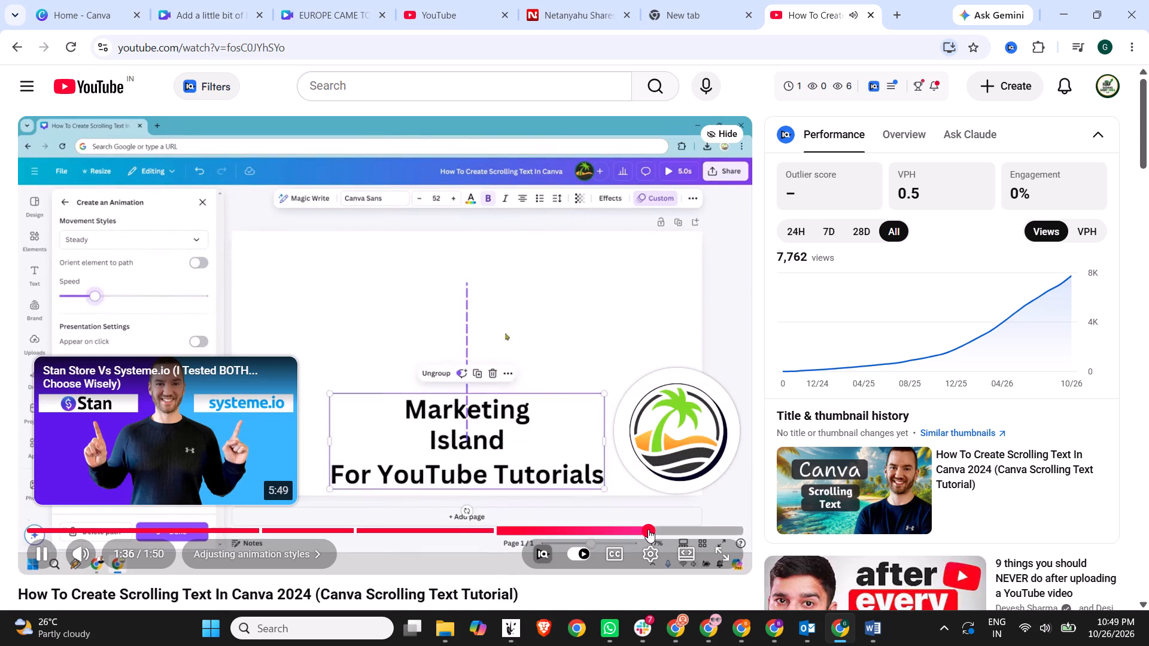
pyautogui.click(704, 526)
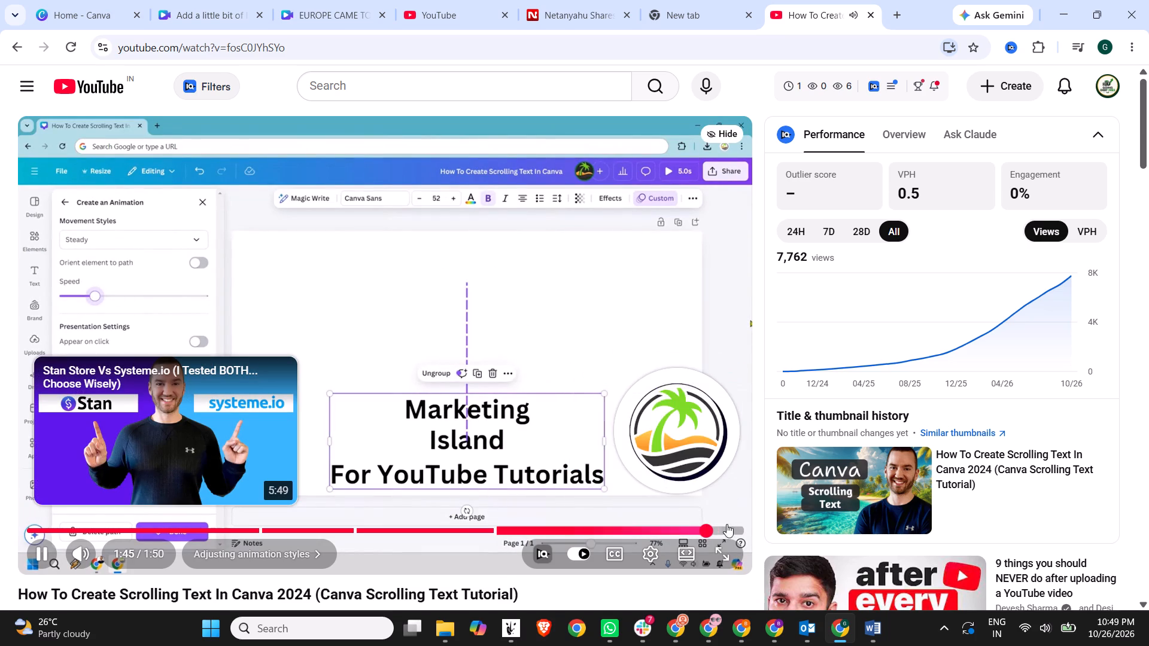
pyautogui.scroll(-5, 752, 529)
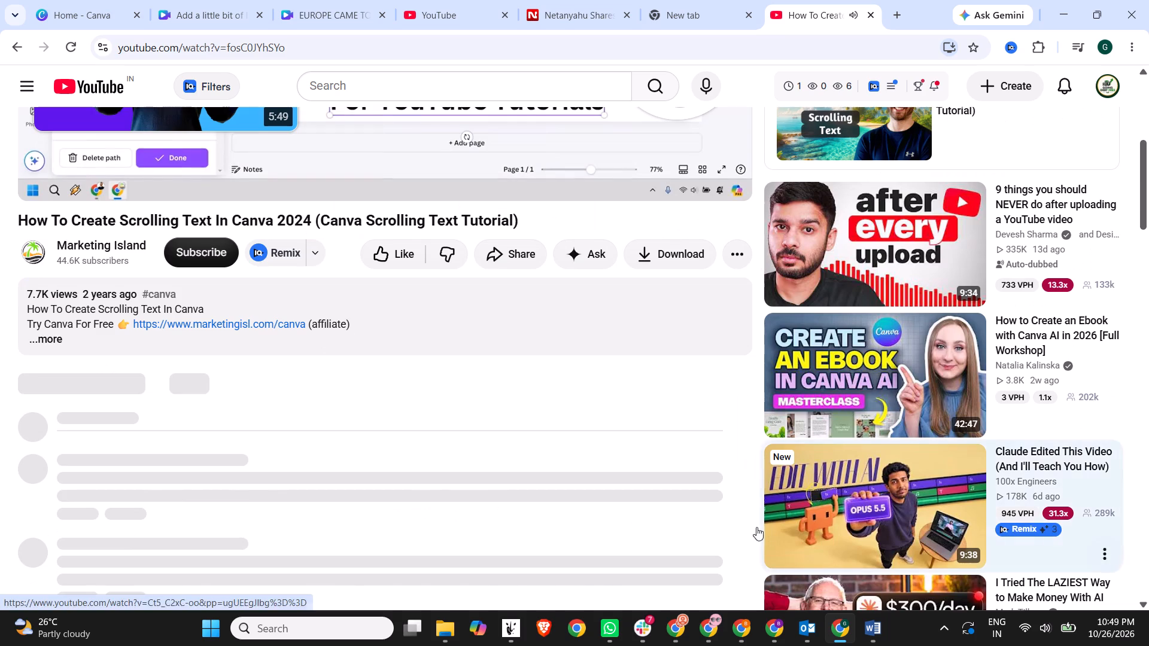
pyautogui.scroll(-1, 695, 508)
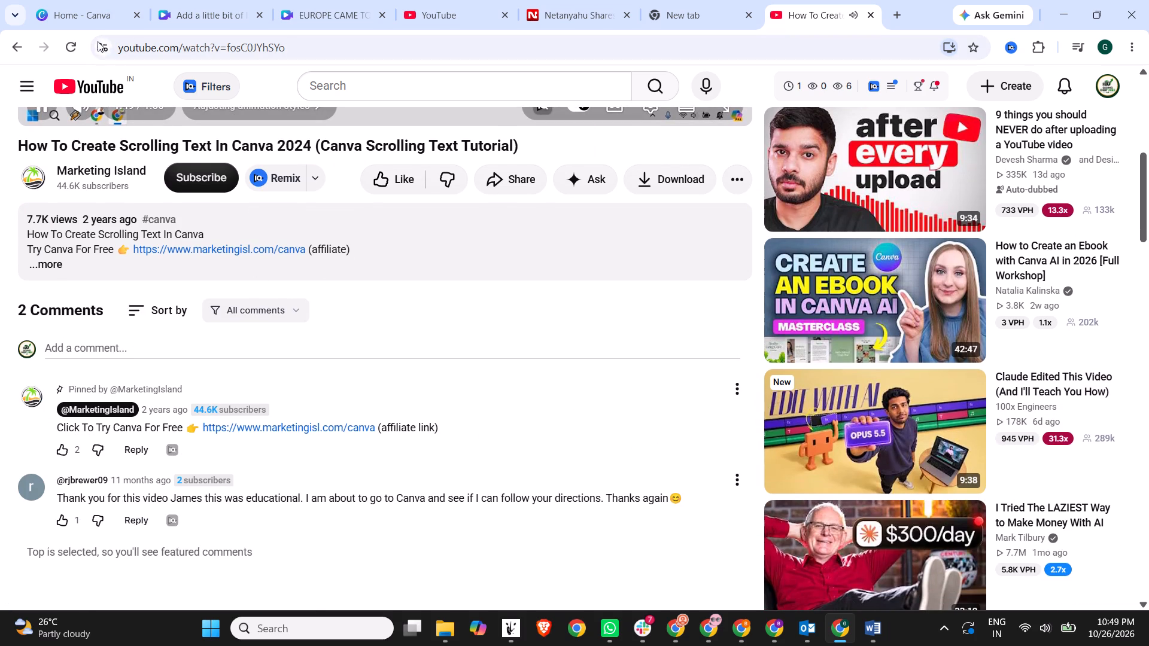
# Return to the search results and open Canva's "Free online text animation maker" page.
pyautogui.click(23, 42)
pyautogui.scroll(-3, 296, 255)
pyautogui.click(287, 267)
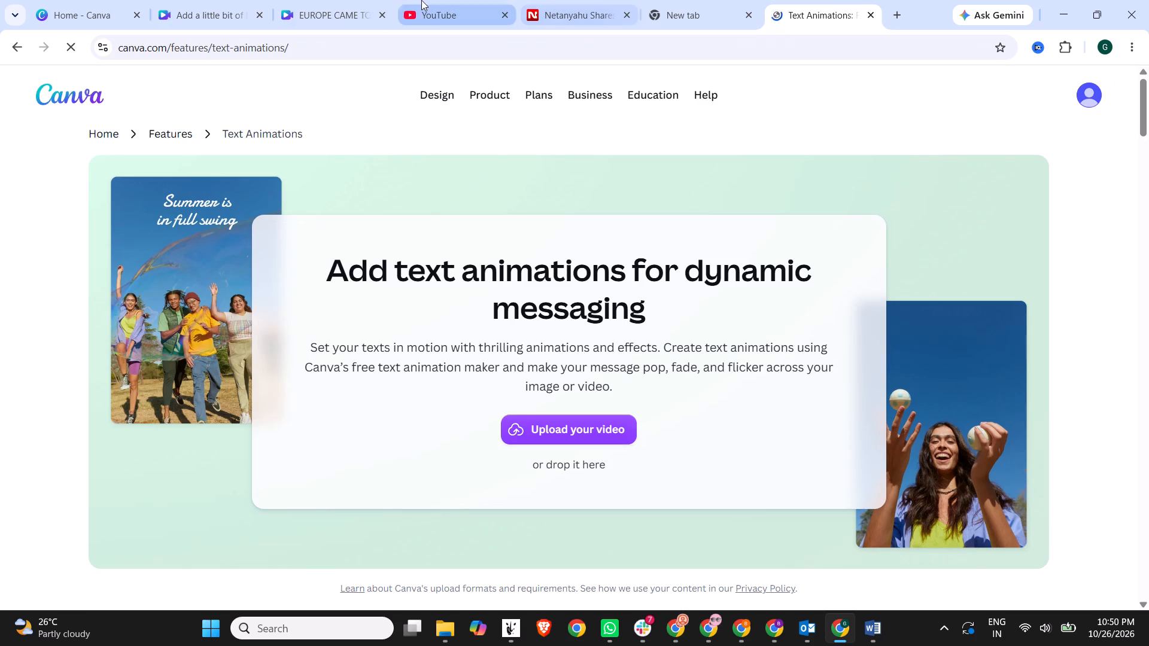
# Return to the "Add a little bit of body text" video design and set the Visual Disclaimer text's timing to 30.0 s.
pyautogui.click(332, 0)
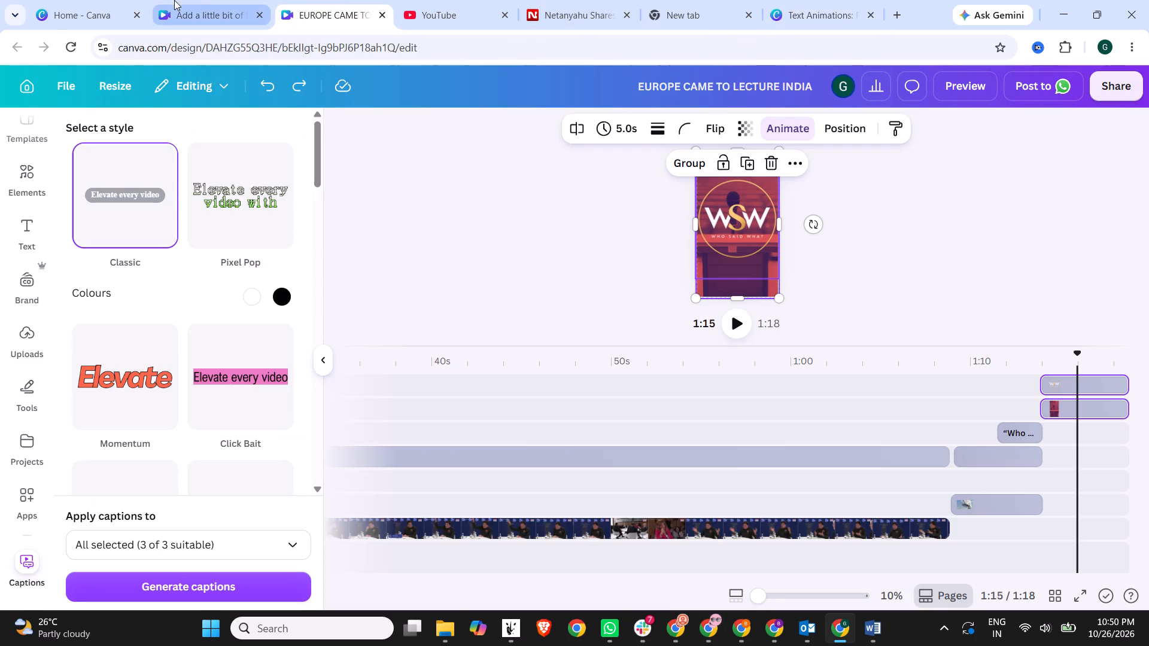
pyautogui.click(175, 0)
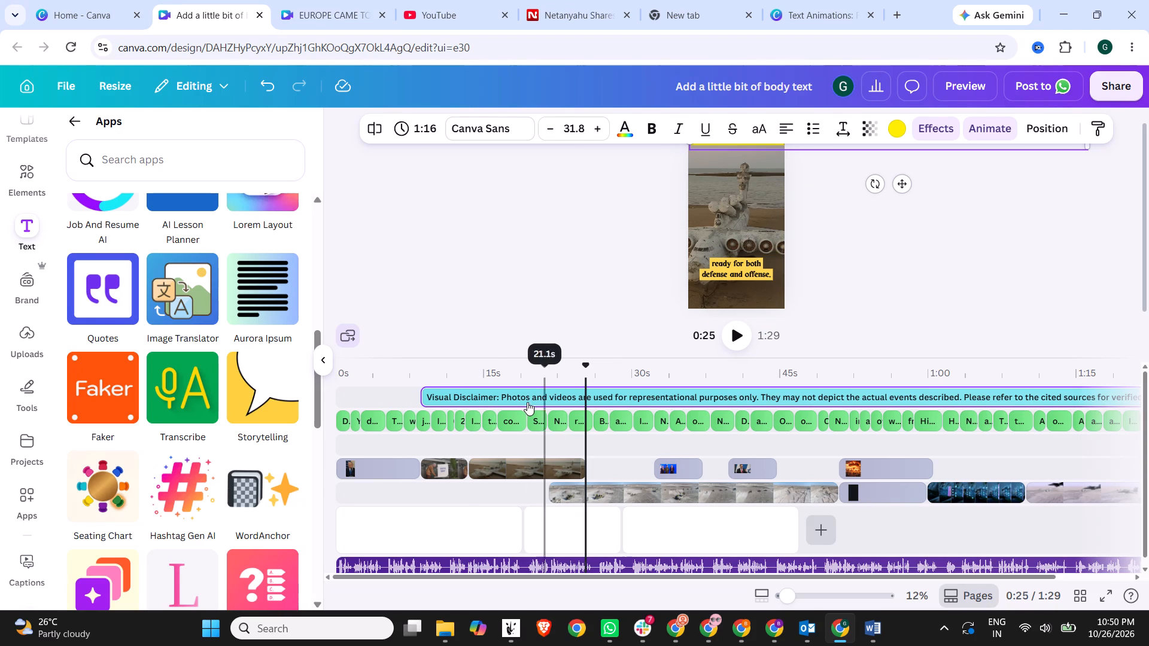
pyautogui.click(482, 393)
pyautogui.scroll(3, 677, 272)
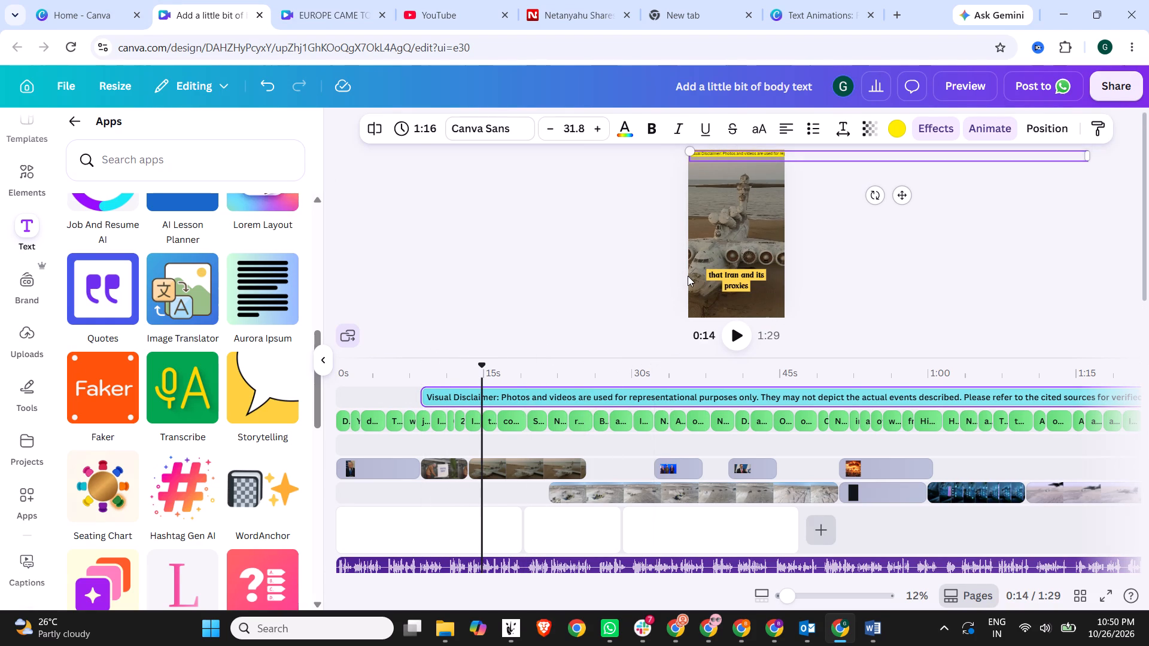
pyautogui.click(743, 158)
pyautogui.click(743, 158)
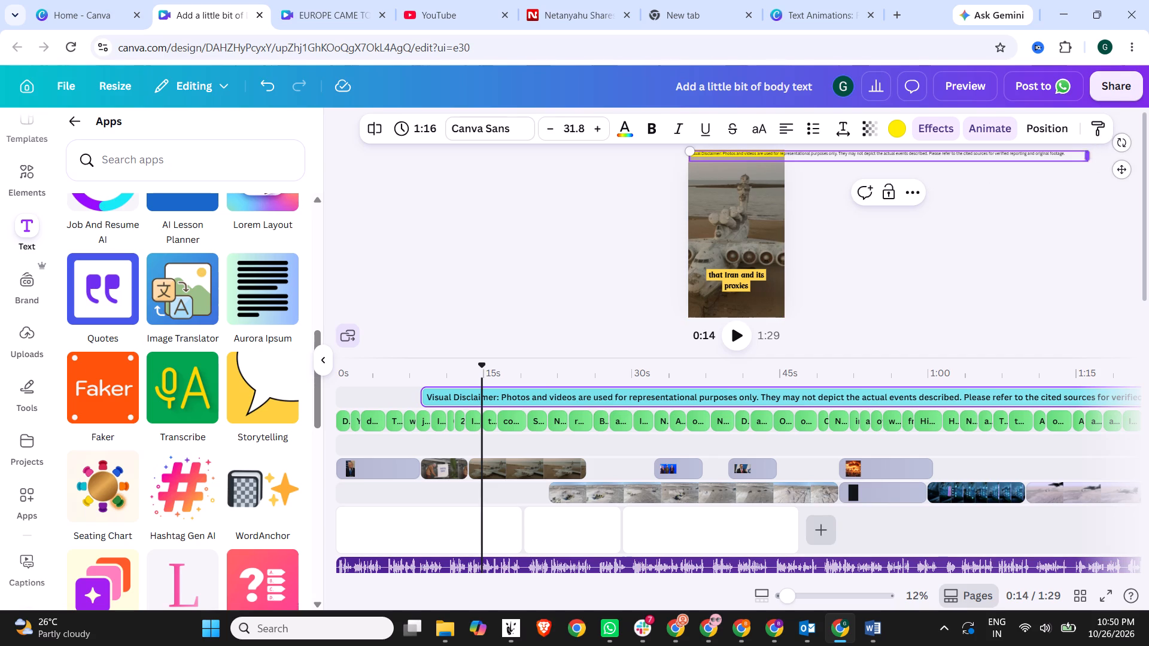
pyautogui.click(410, 132)
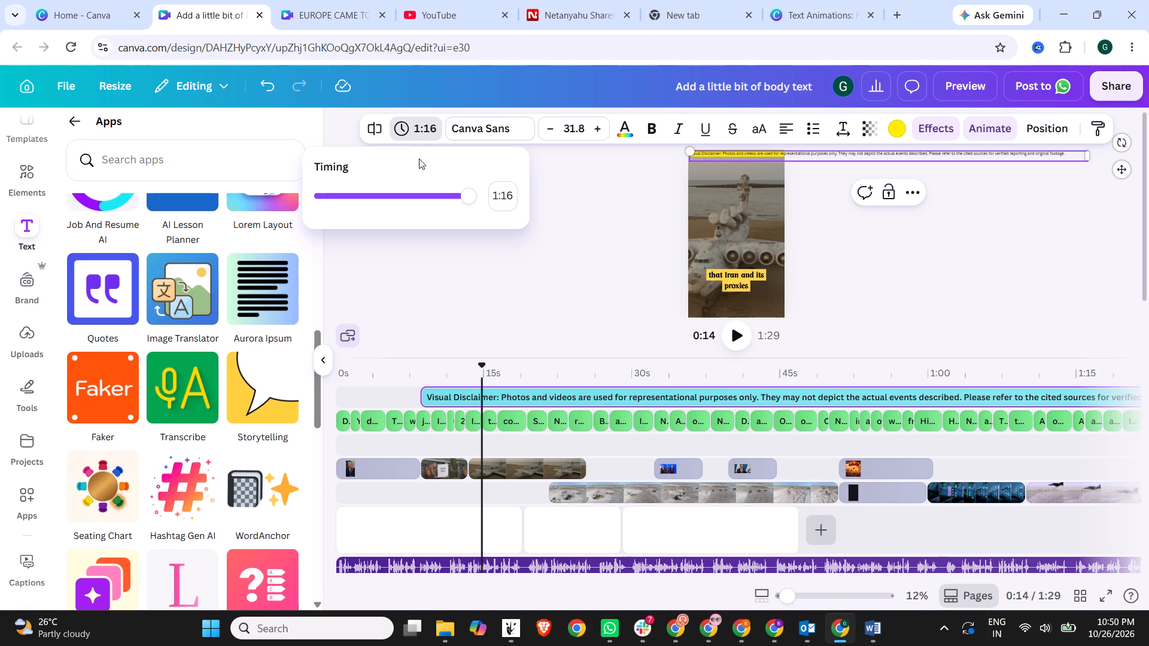
pyautogui.moveTo(463, 201); pyautogui.dragTo(360, 199)
pyautogui.moveTo(361, 199); pyautogui.dragTo(482, 199)
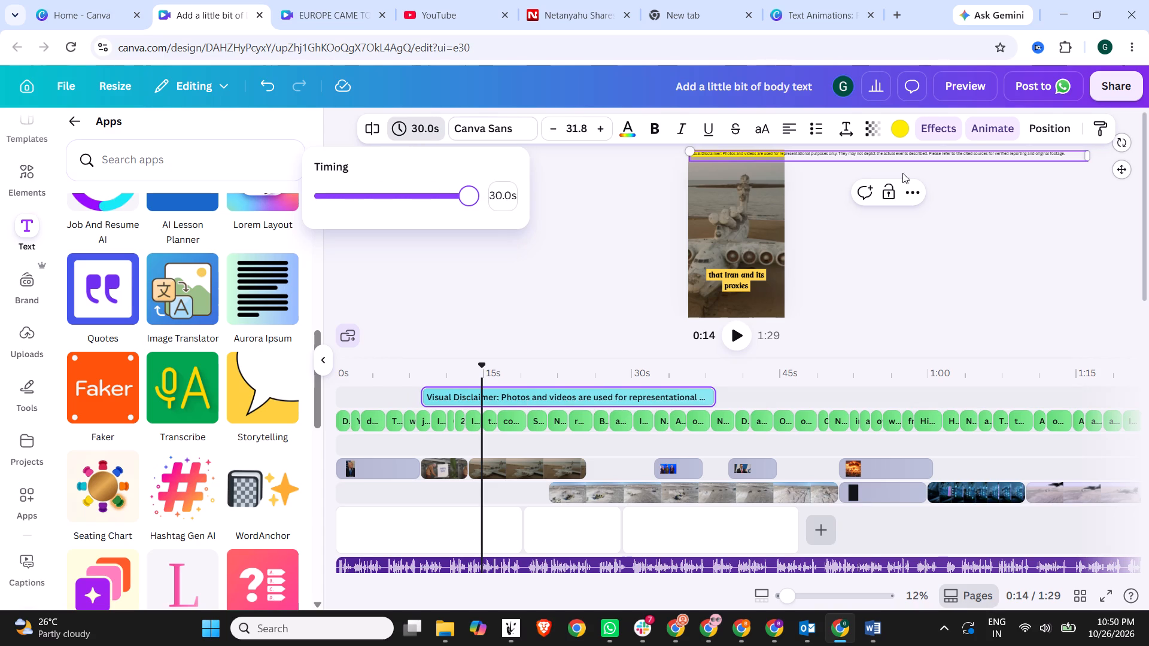
# Reapply the Drift animation to the Visual Disclaimer text and preview the playback from around 0:34.
pyautogui.click(989, 129)
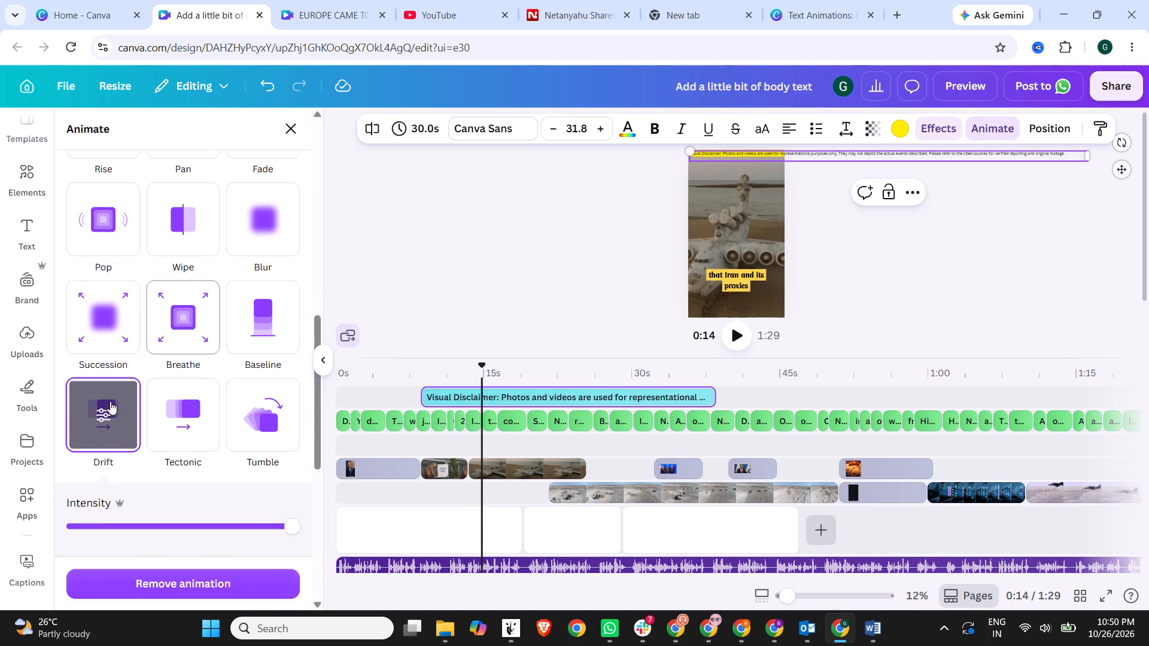
pyautogui.click(98, 412)
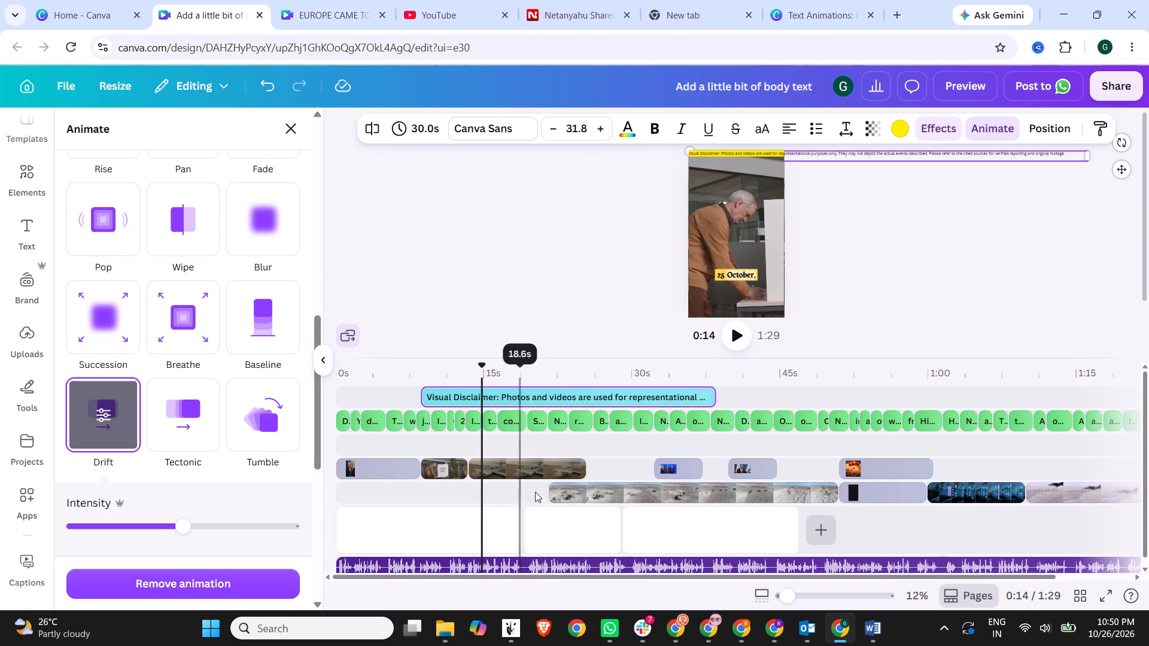
pyautogui.click(735, 332)
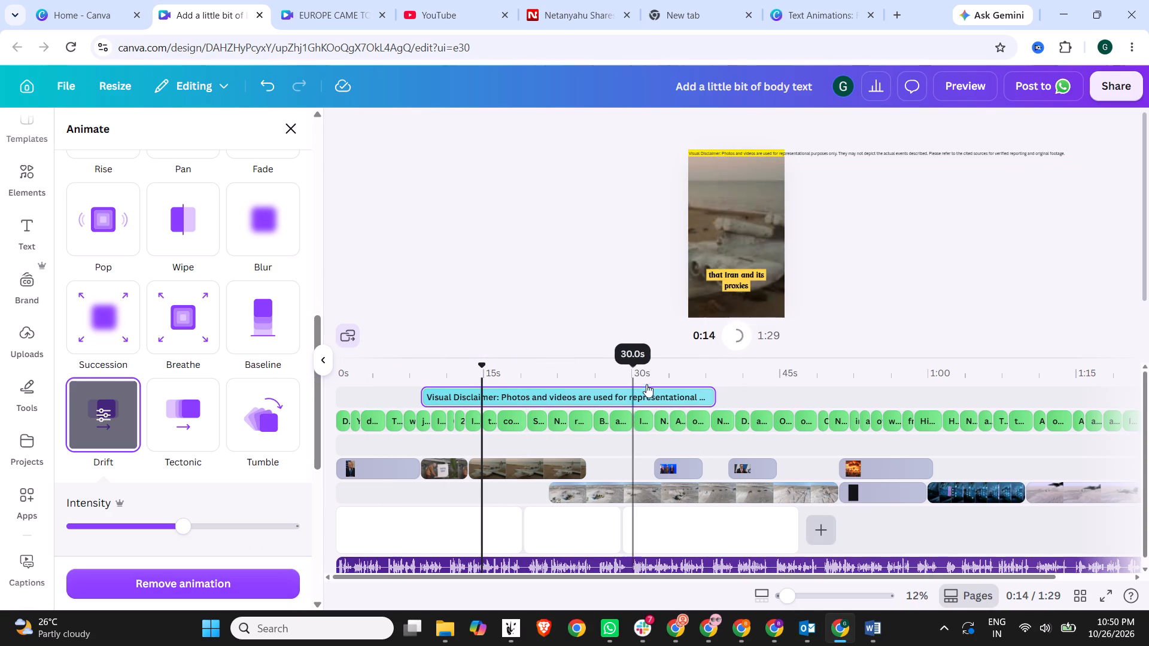
pyautogui.click(645, 393)
pyautogui.click(680, 379)
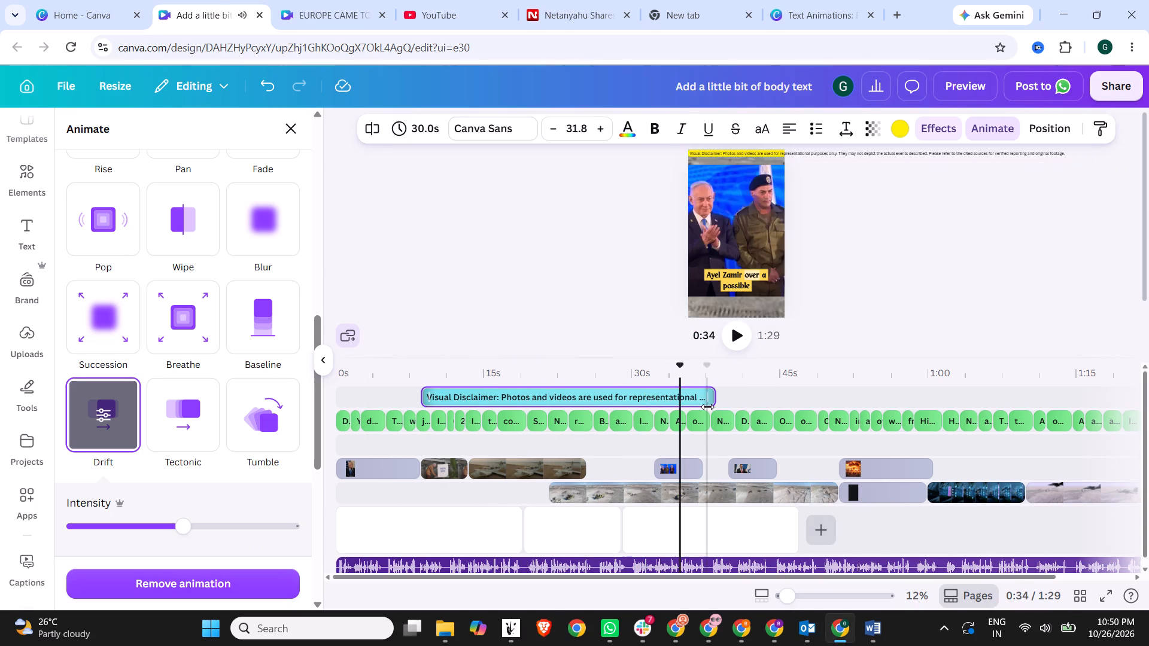
pyautogui.click(746, 334)
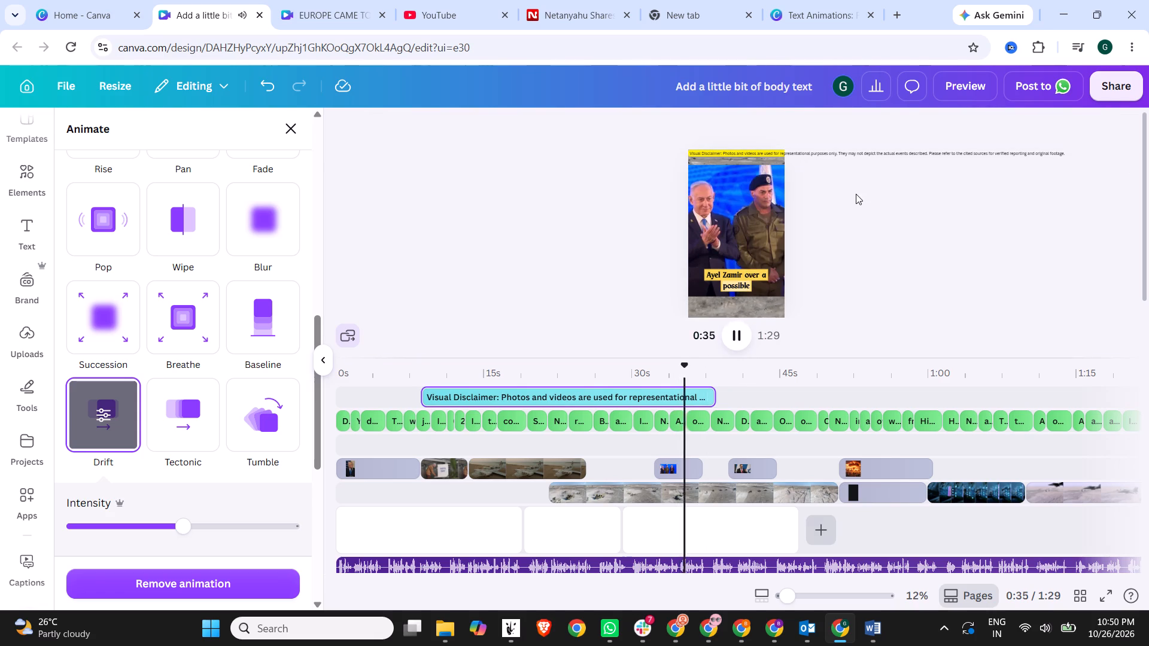
pyautogui.click(740, 328)
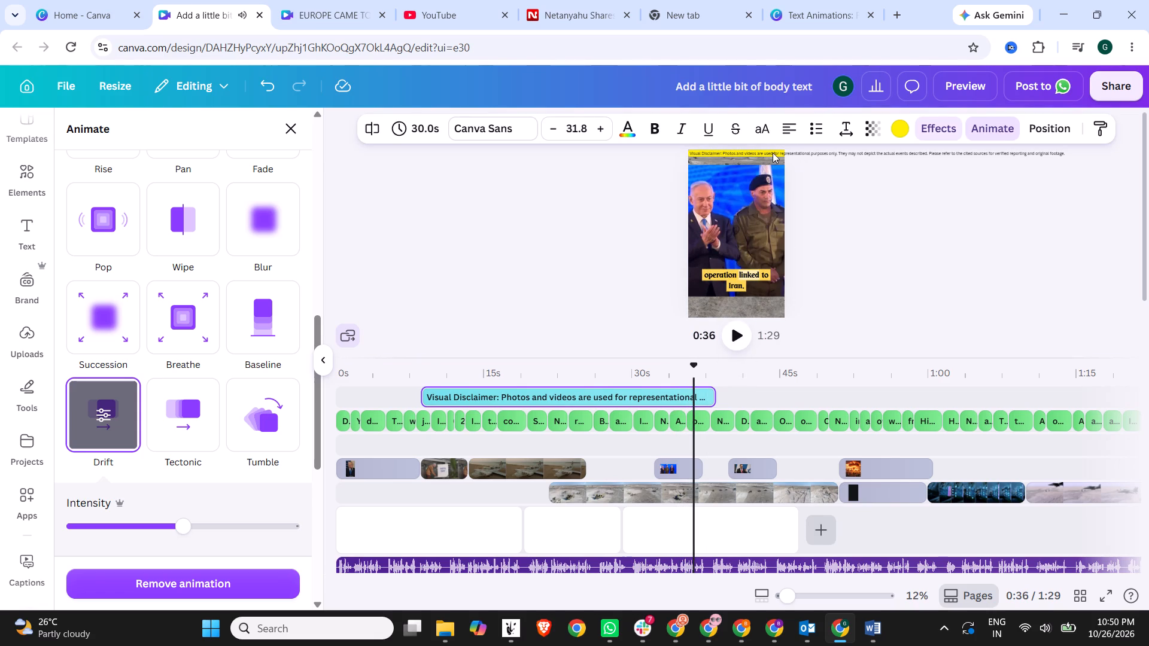
# Browse the text generator apps for one that could make the selected disclaimer text scroll.
pyautogui.click(774, 151)
pyautogui.click(825, 202)
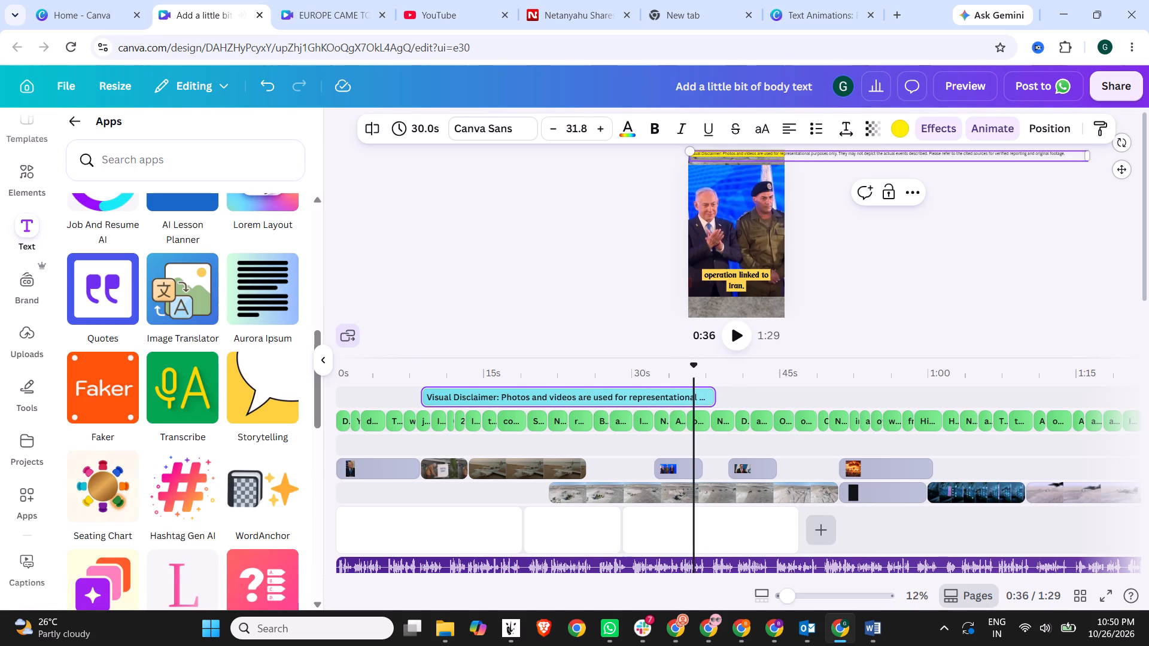
pyautogui.scroll(-4, 181, 403)
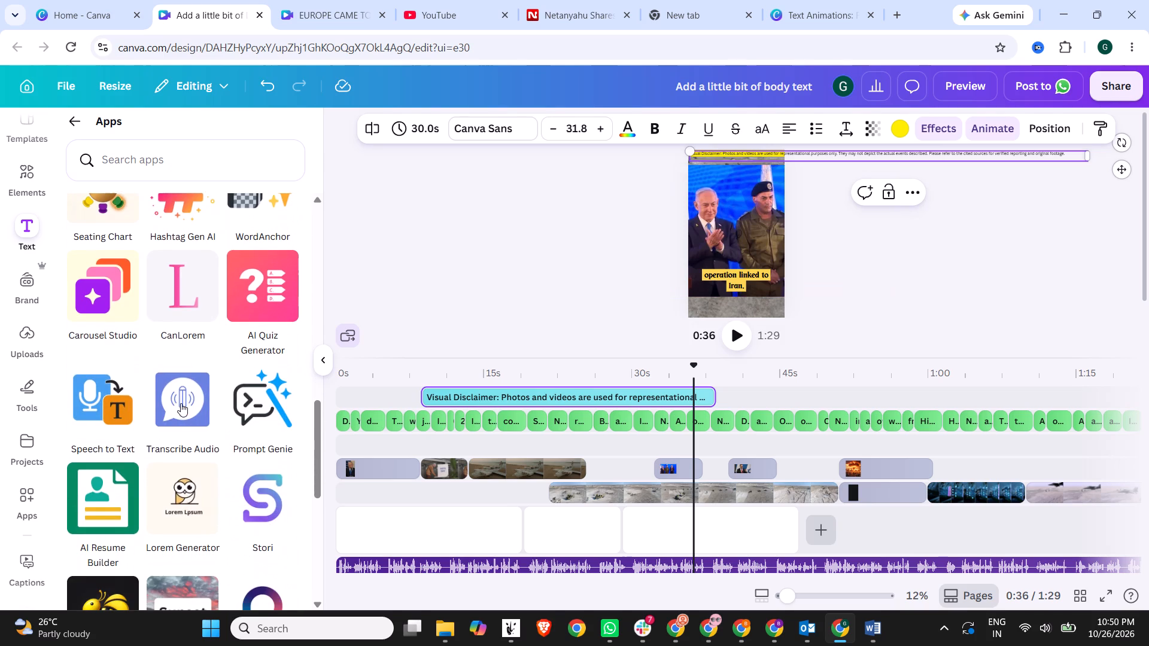
pyautogui.scroll(-4, 181, 403)
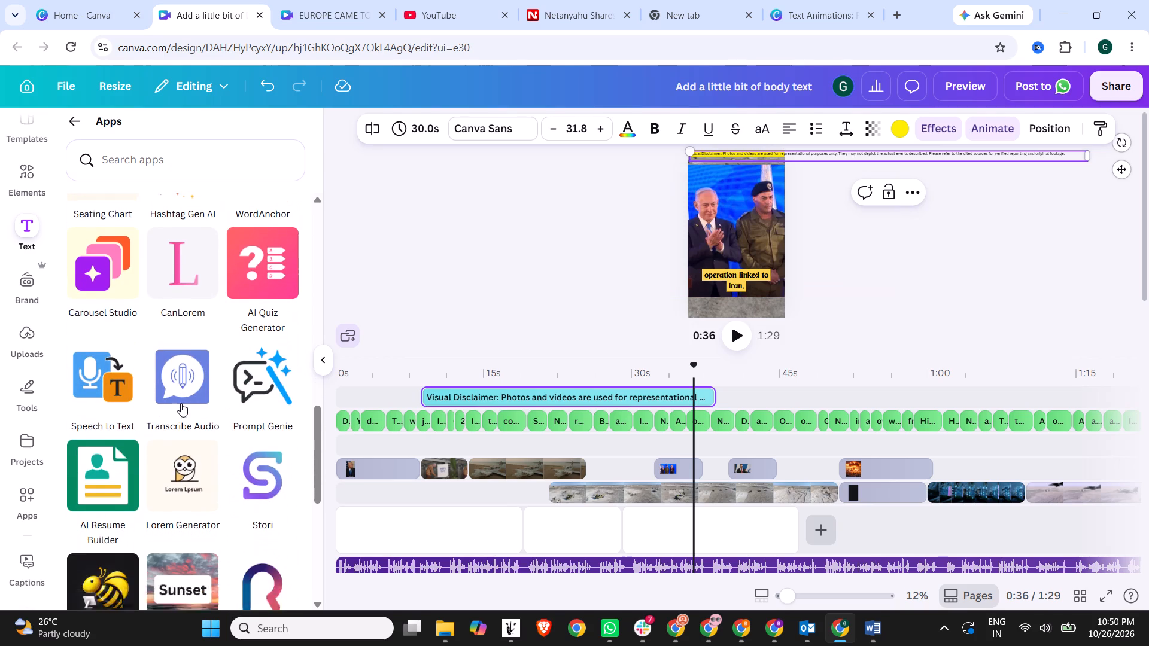
pyautogui.scroll(-2, 181, 403)
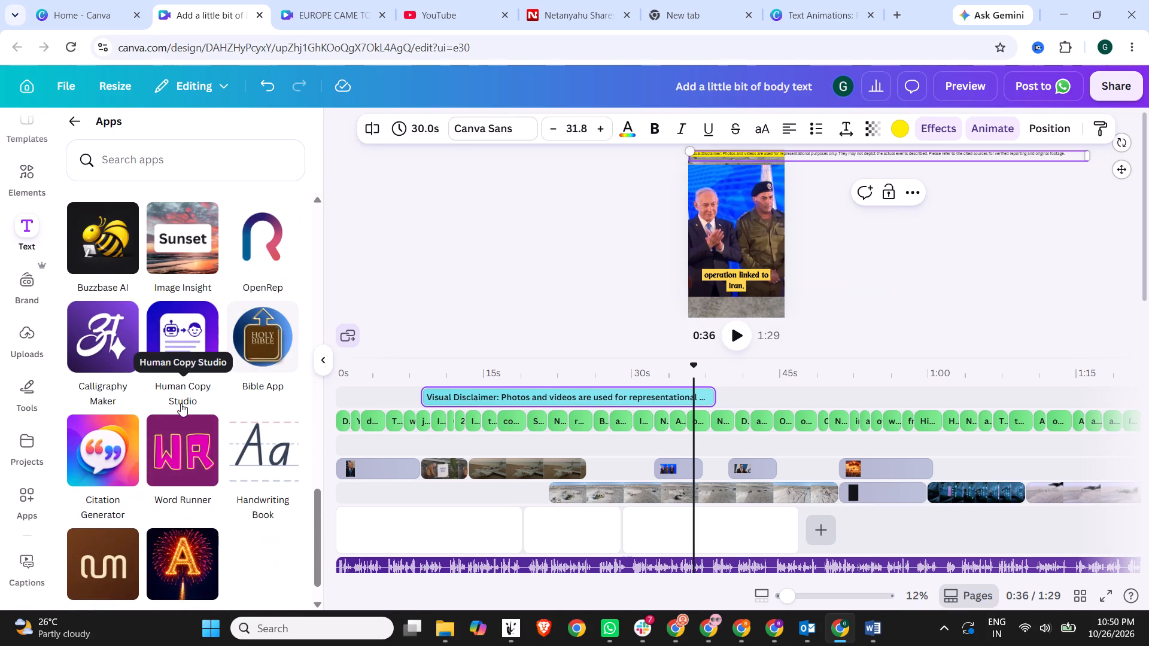
pyautogui.scroll(20, 181, 403)
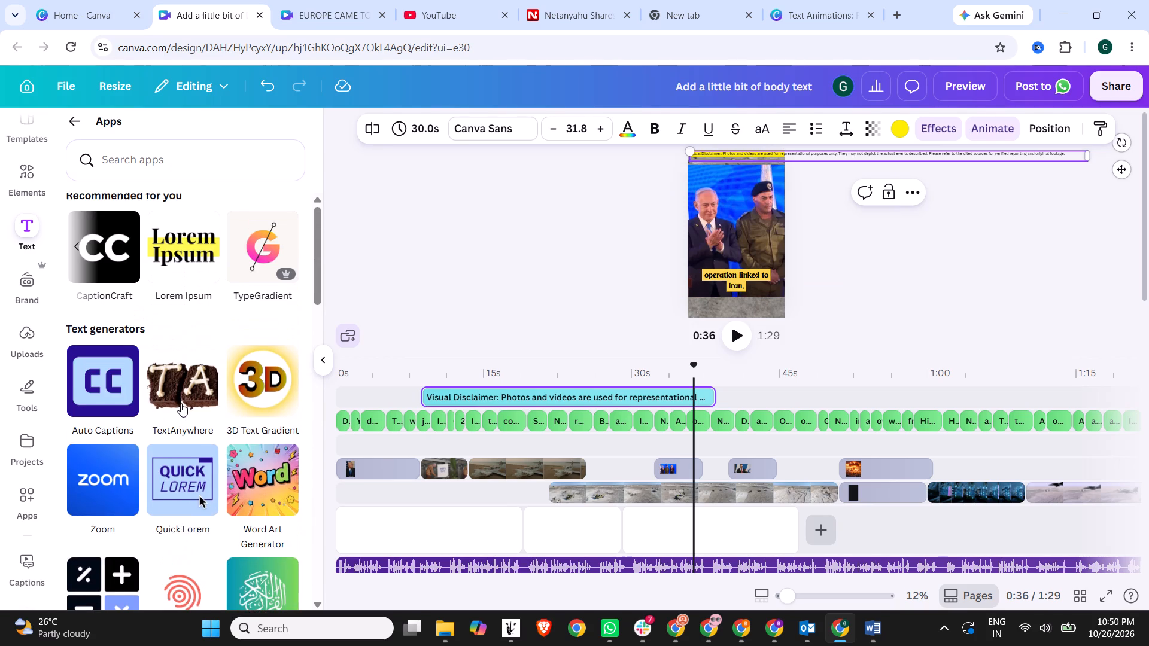
# Shift the Visual Disclaimer text slightly left so that it starts flush with the video frame's left edge.
pyautogui.click(756, 154)
pyautogui.click(561, 192)
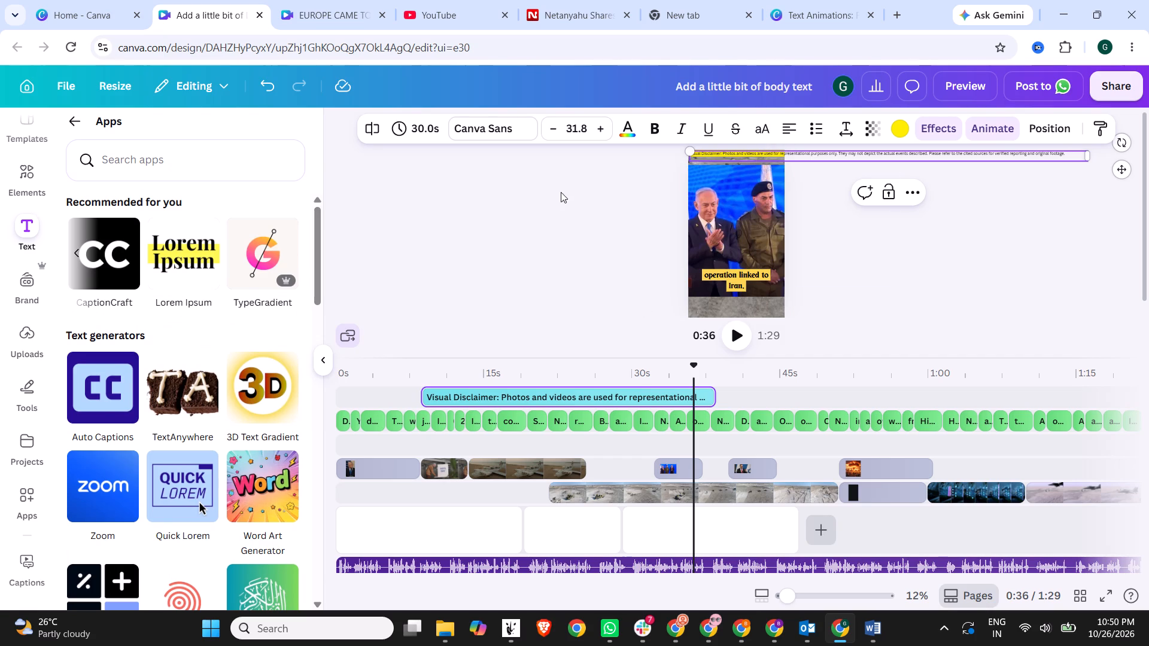
pyautogui.click(715, 153)
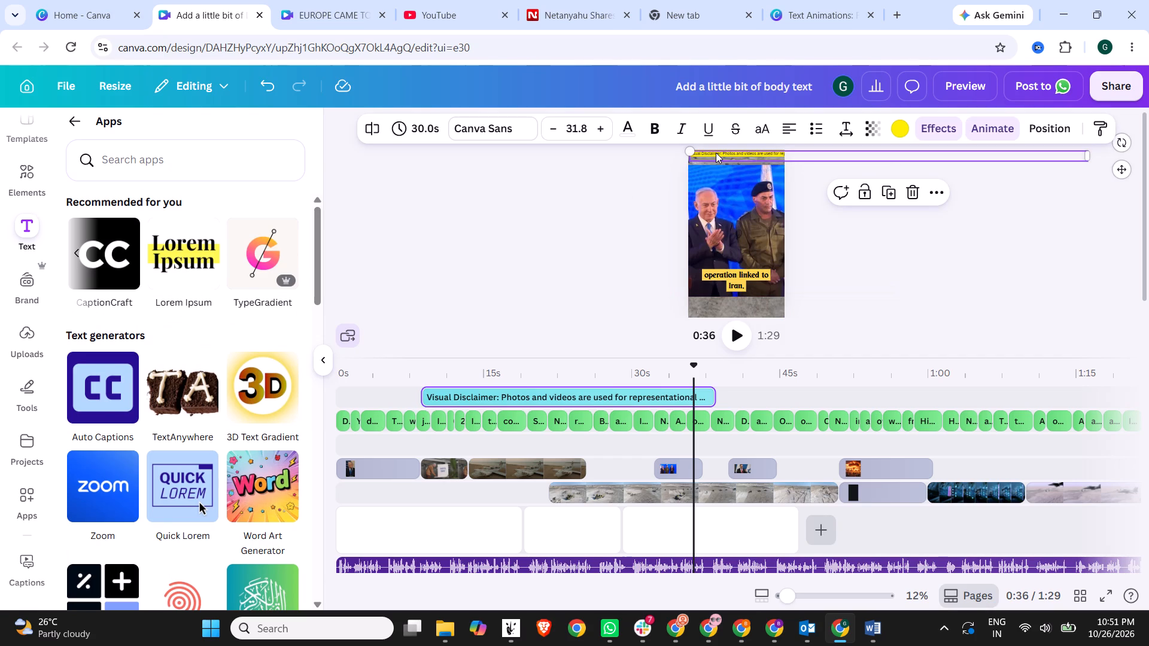
pyautogui.moveTo(716, 153); pyautogui.dragTo(709, 153)
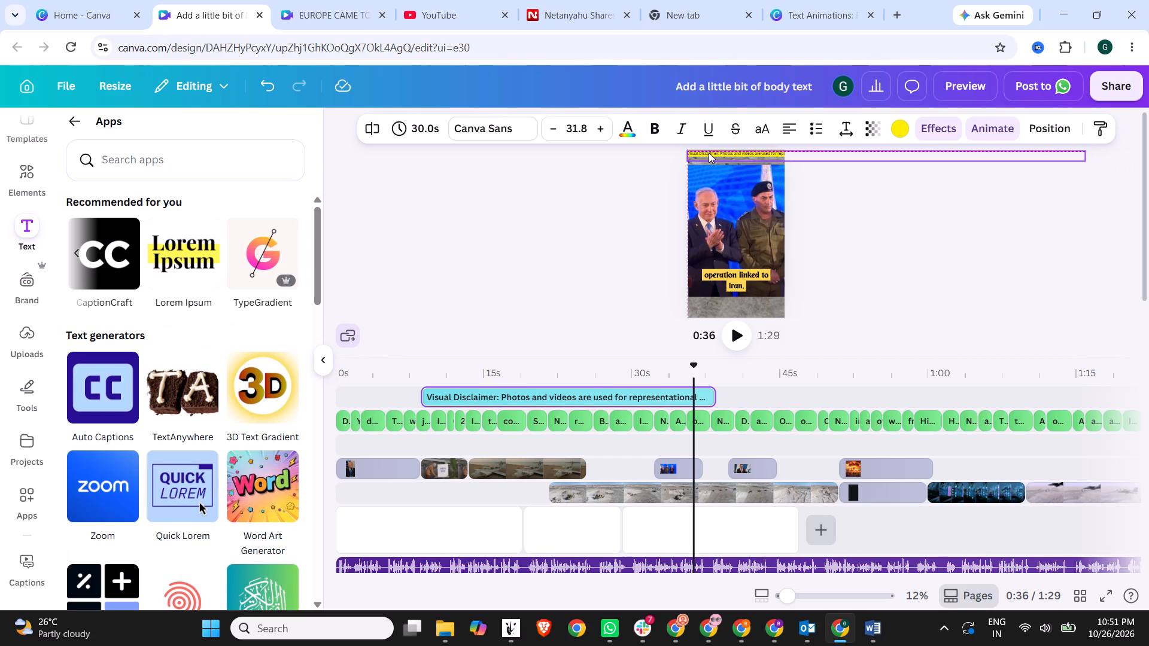
pyautogui.click(567, 211)
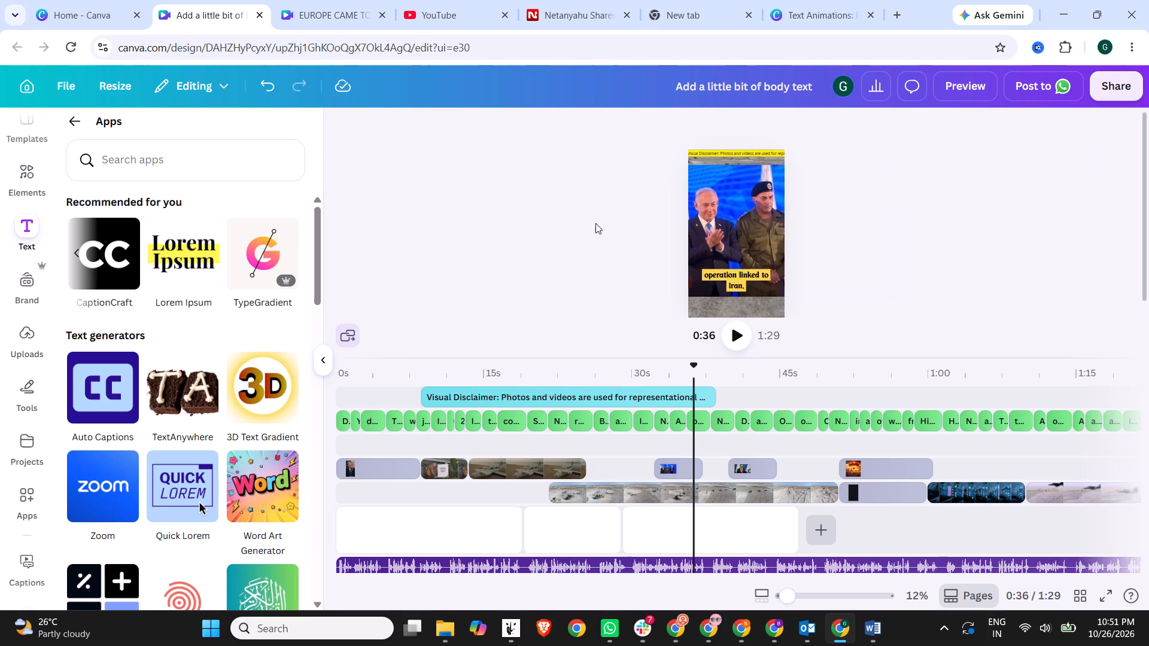
# Go to 0:09 in the video and check which editing options are available for the disclaimer text.
pyautogui.click(427, 377)
pyautogui.click(427, 372)
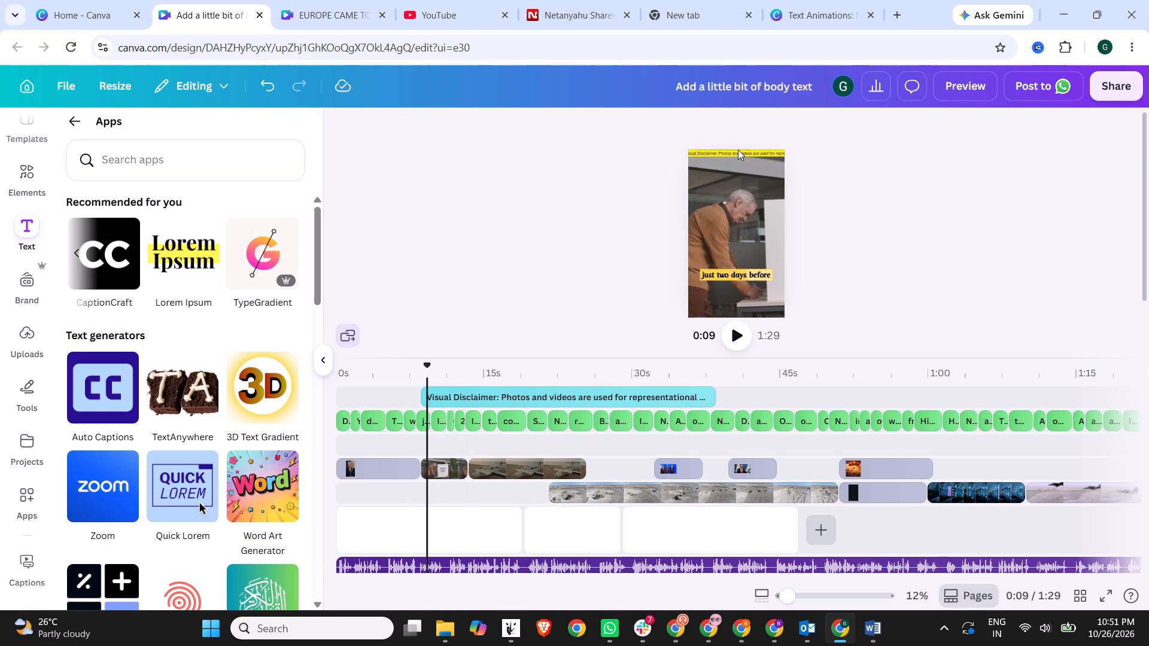
pyautogui.keyDown('ctrl'); pyautogui.scroll(4, 738, 150); pyautogui.keyUp('ctrl')
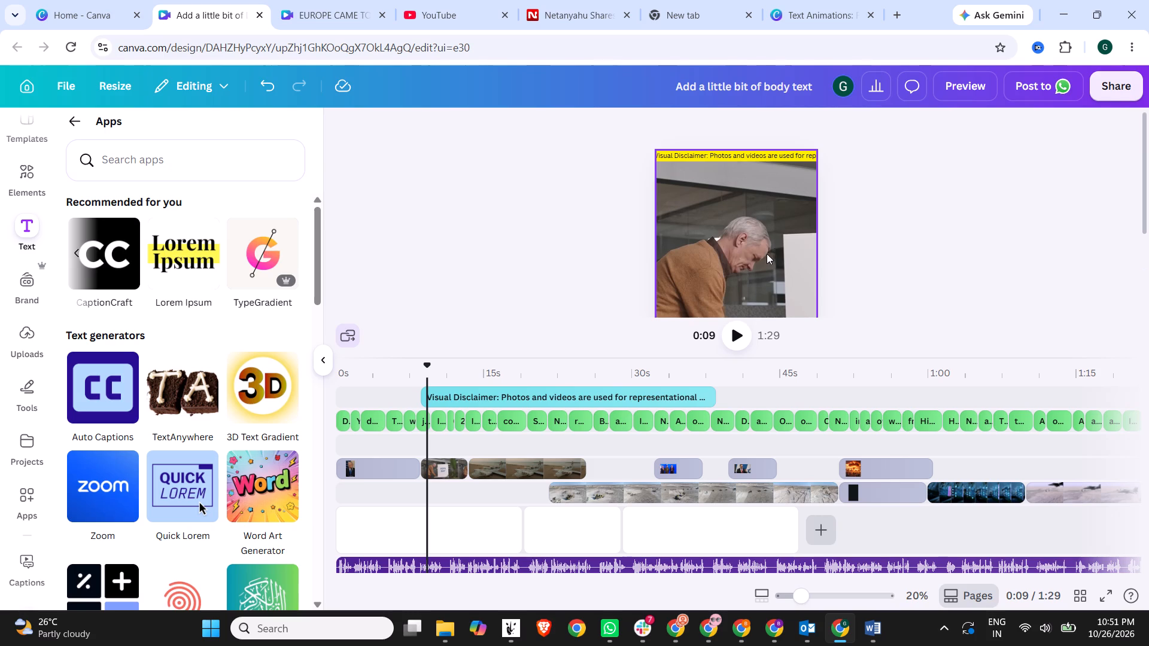
pyautogui.click(764, 154)
pyautogui.rightClick(764, 154)
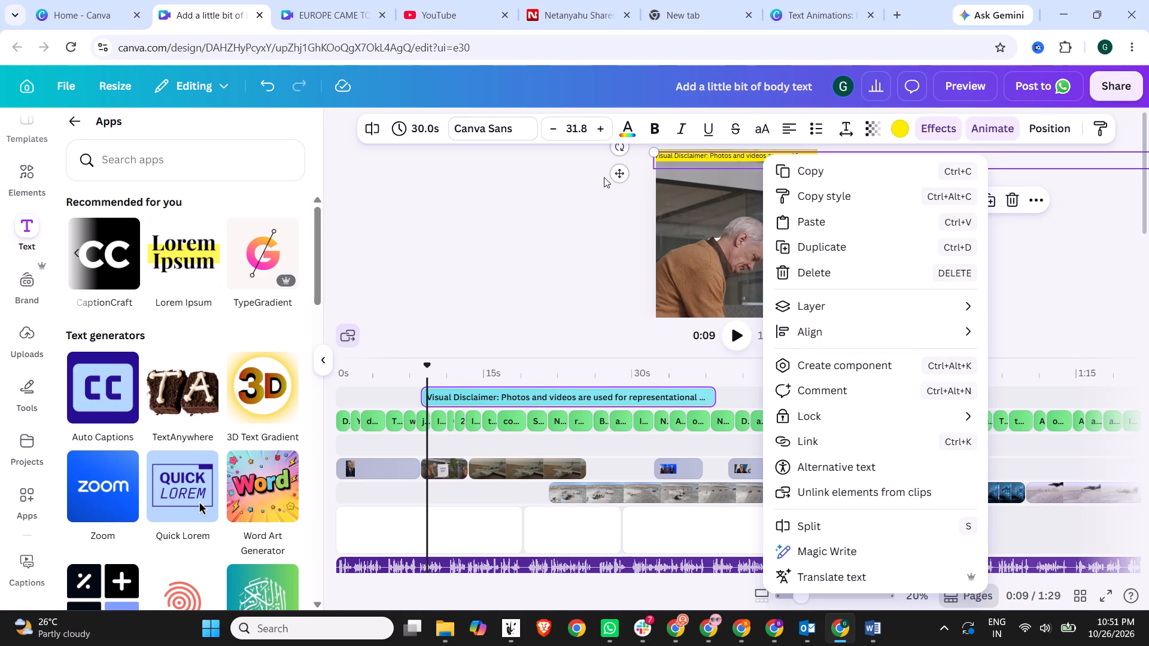
pyautogui.click(589, 191)
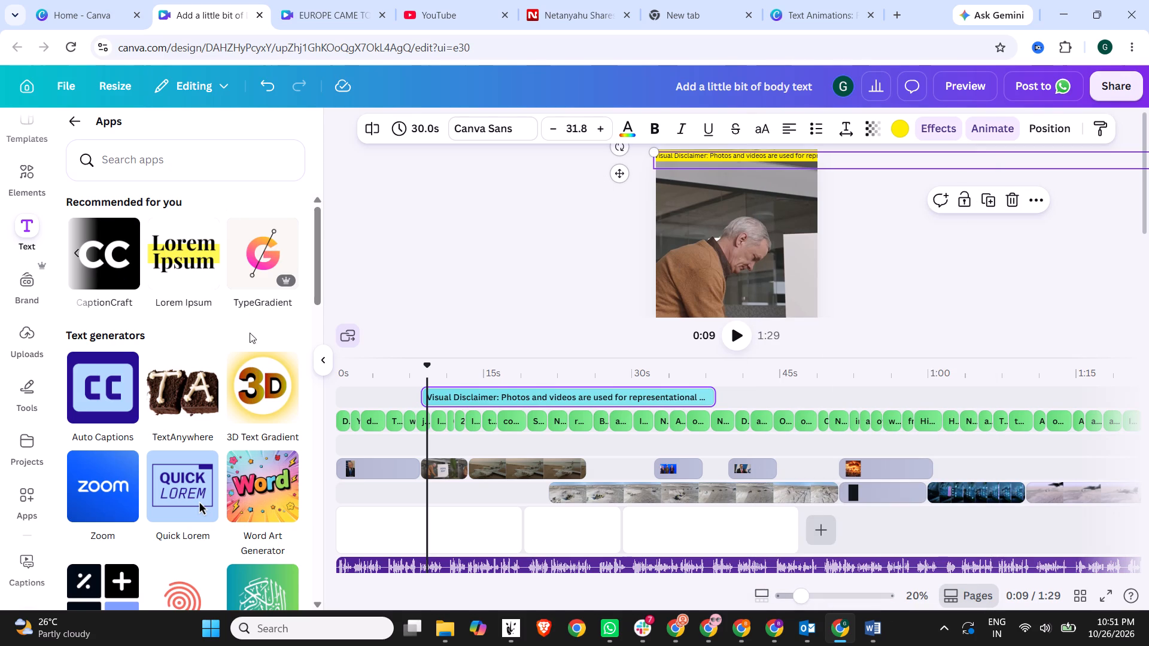
# Look through the text apps, dynamic text options and font combinations for a scrolling text feature.
pyautogui.click(75, 253)
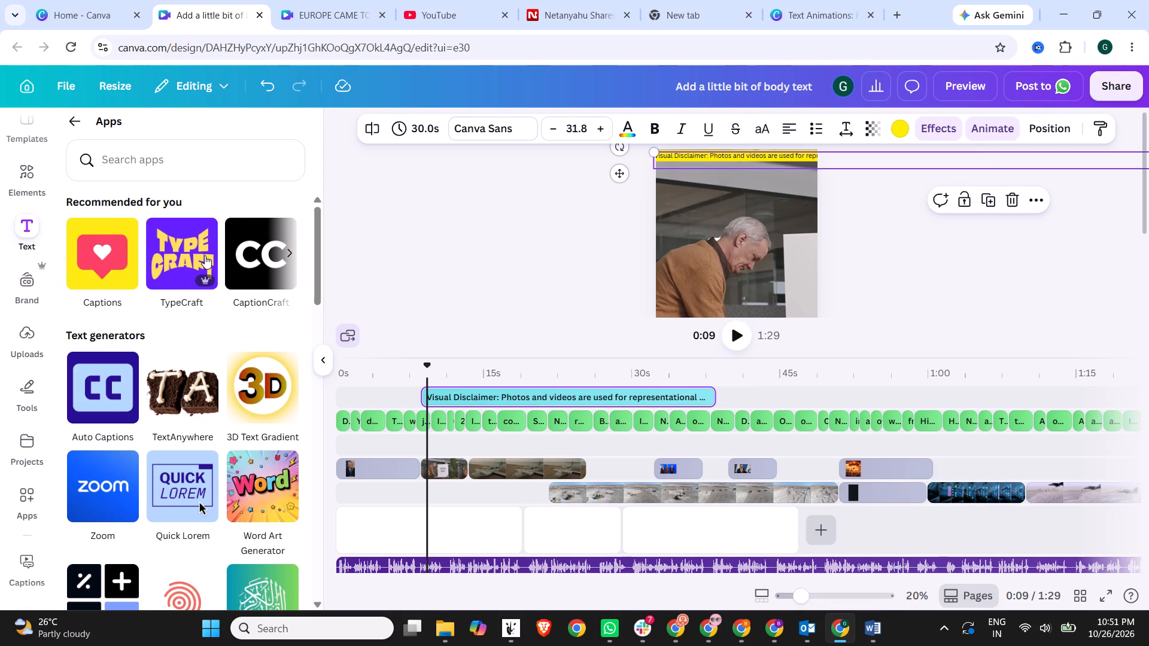
pyautogui.scroll(-2, 105, 257)
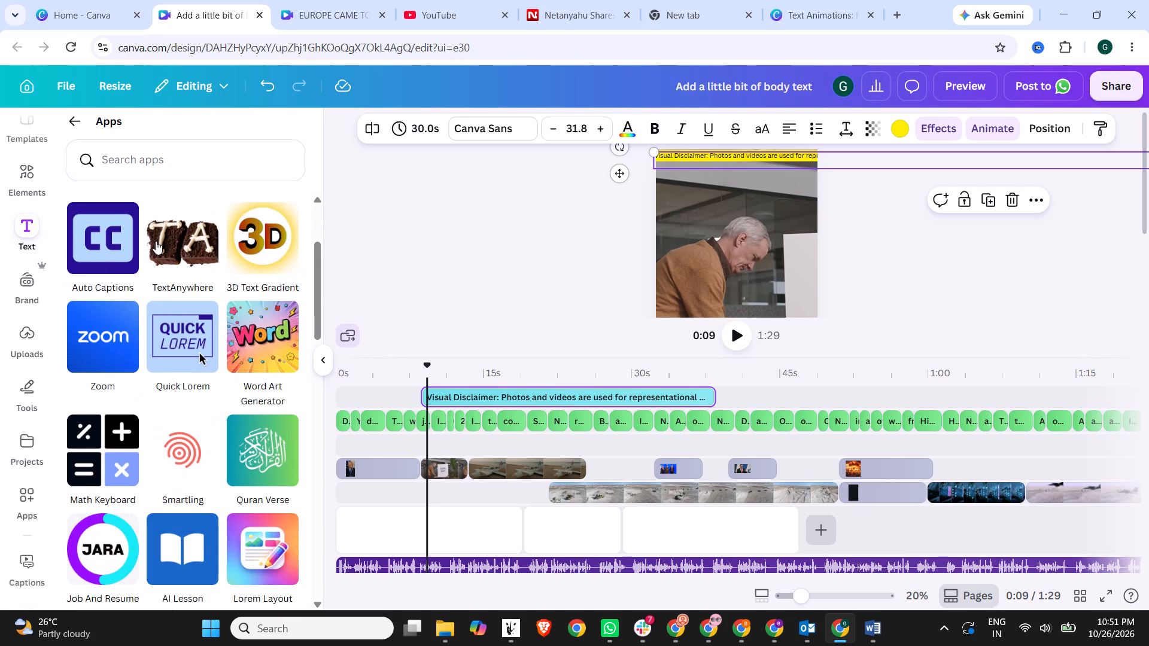
pyautogui.scroll(-3, 157, 361)
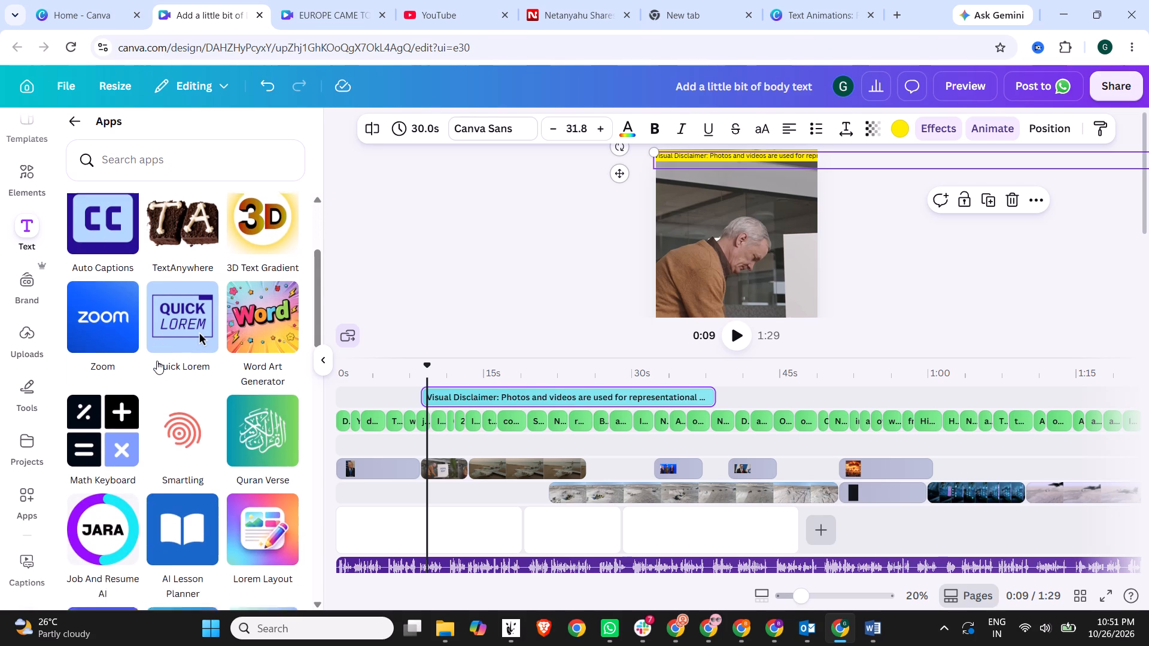
pyautogui.scroll(-3, 103, 340)
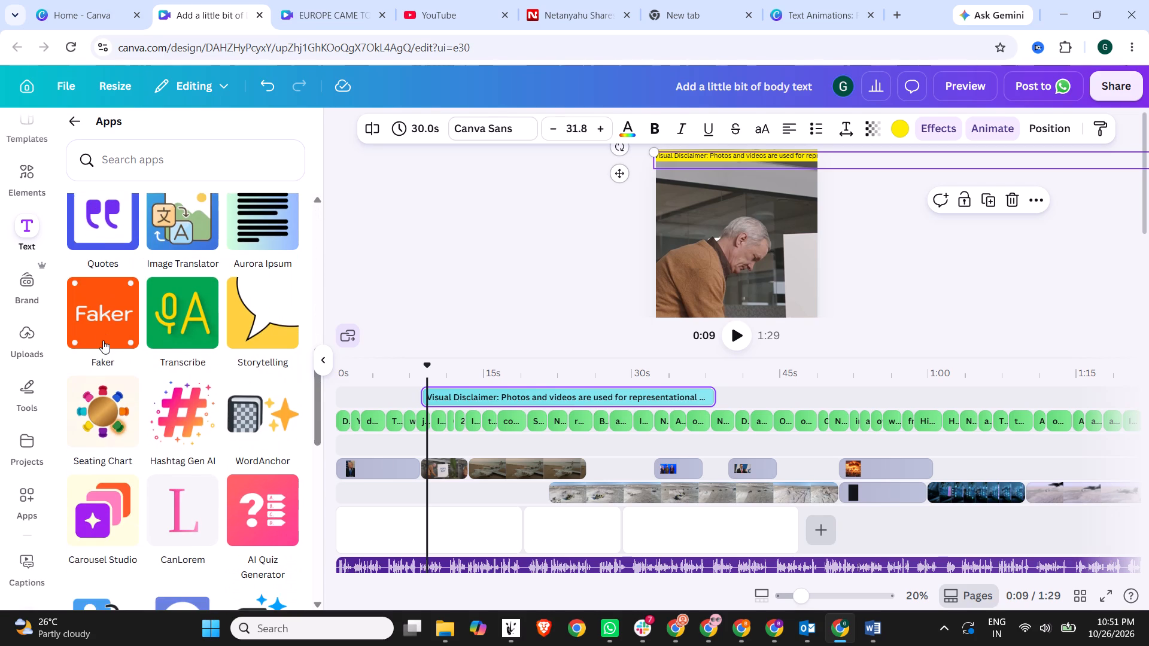
pyautogui.scroll(-10, 103, 340)
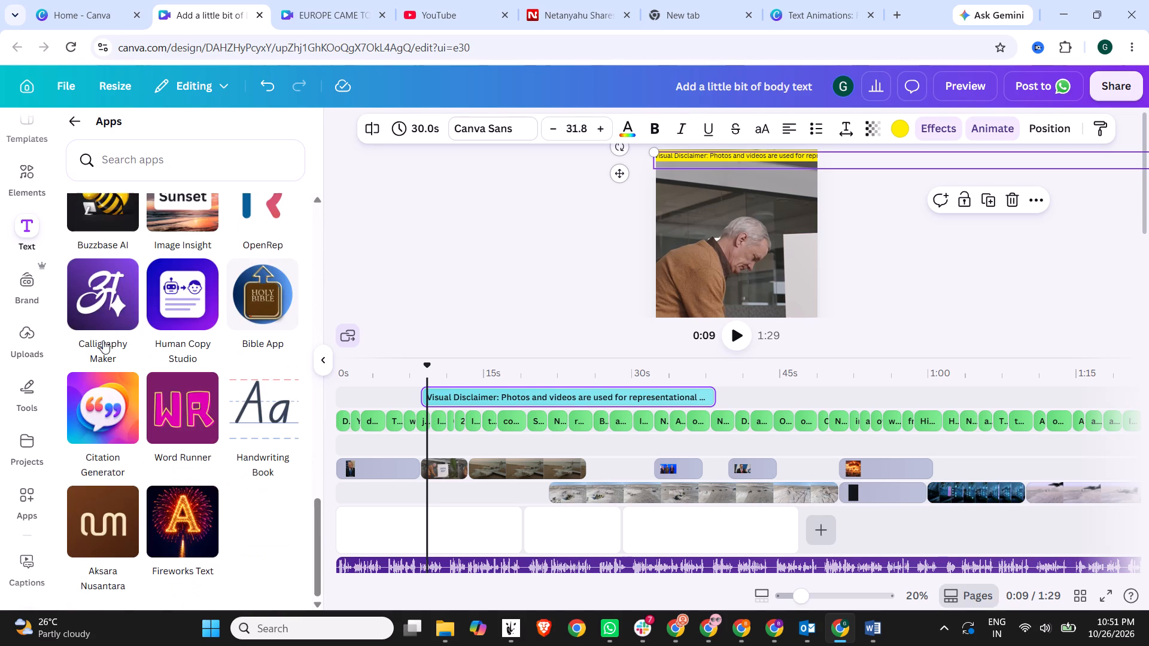
pyautogui.click(75, 119)
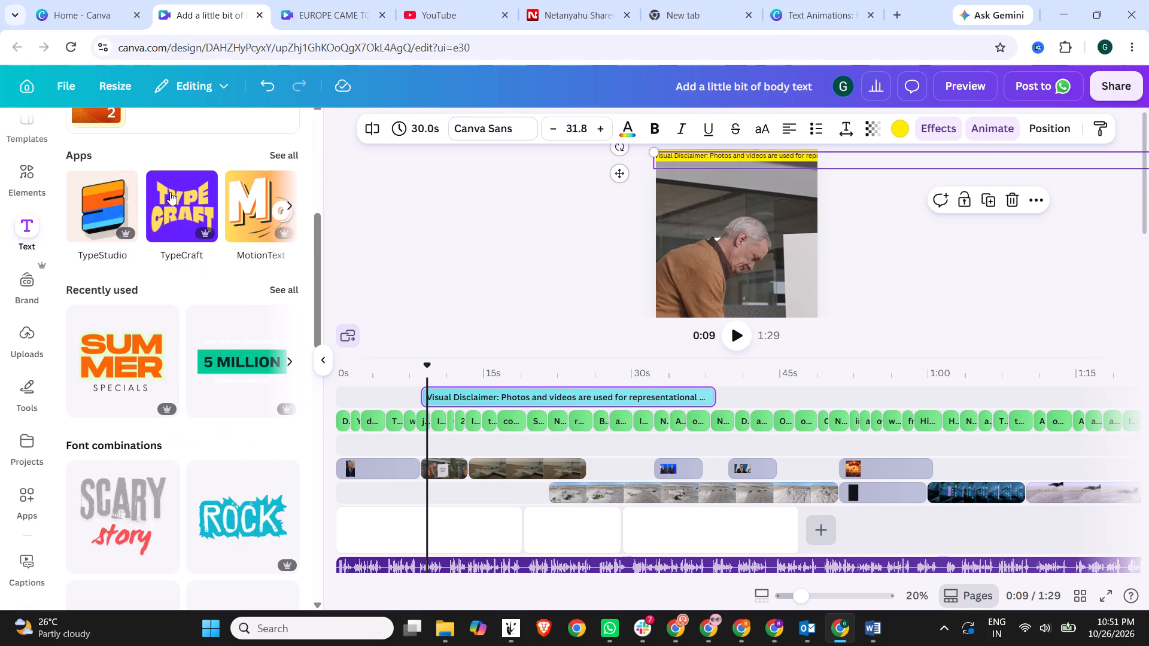
pyautogui.scroll(5, 183, 260)
pyautogui.scroll(-4, 191, 248)
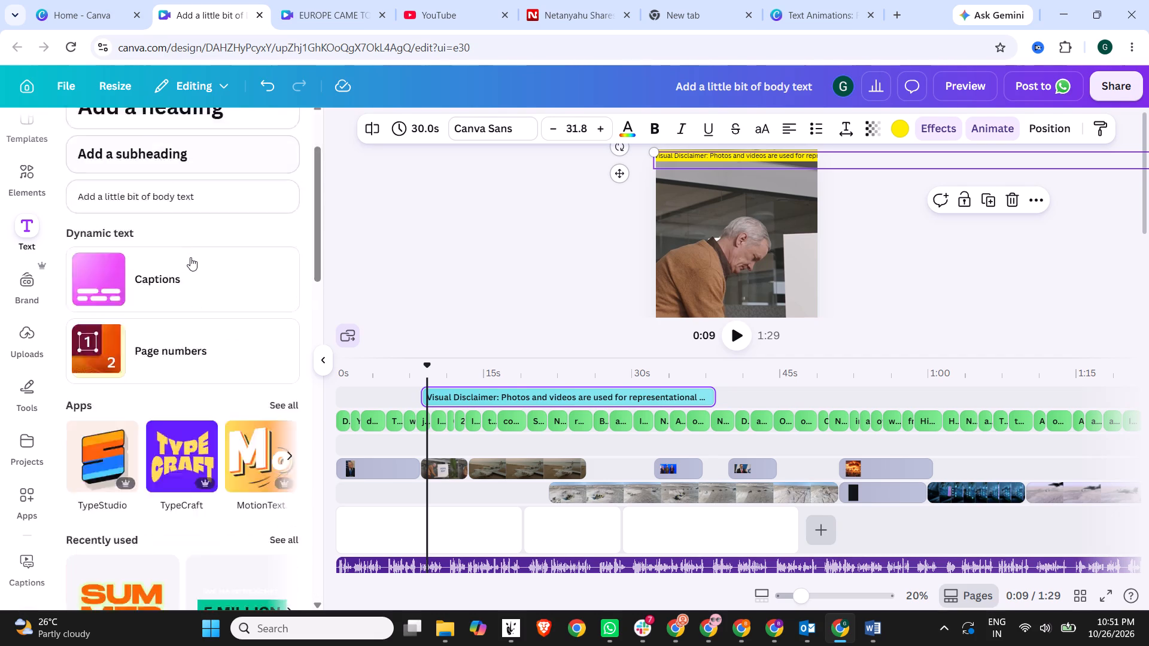
pyautogui.scroll(-8, 190, 257)
pyautogui.scroll(1, 190, 259)
pyautogui.scroll(-13, 190, 259)
pyautogui.scroll(-8, 190, 262)
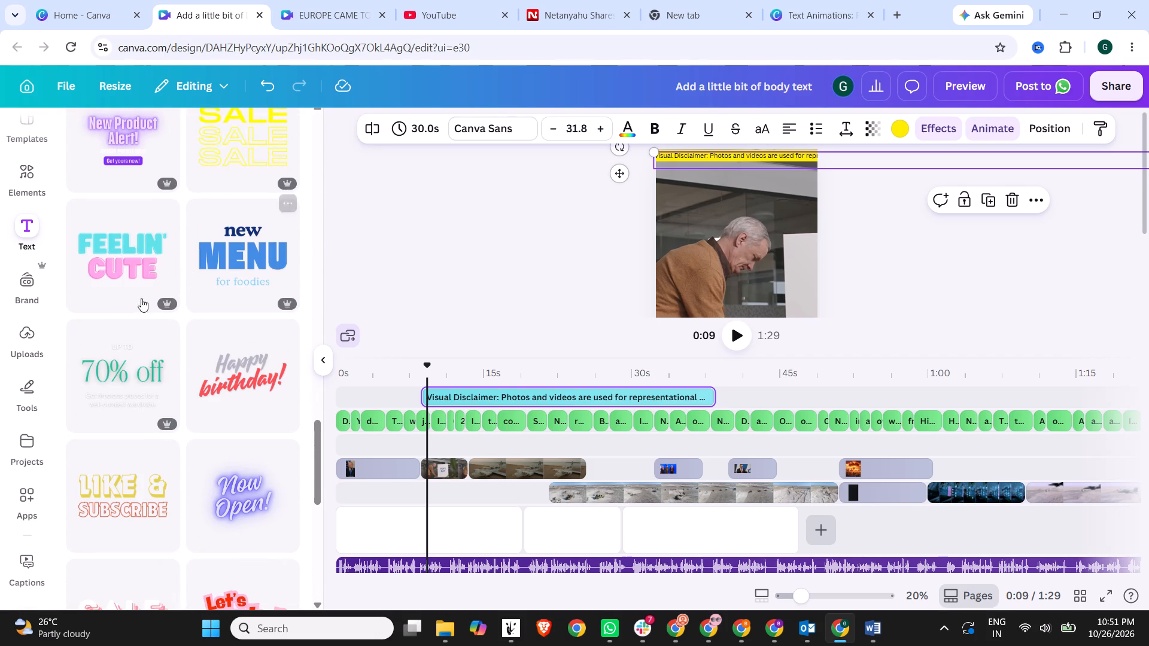
# Clear the "war situation" video search in the elements library and go back to browsing all element categories.
pyautogui.click(29, 173)
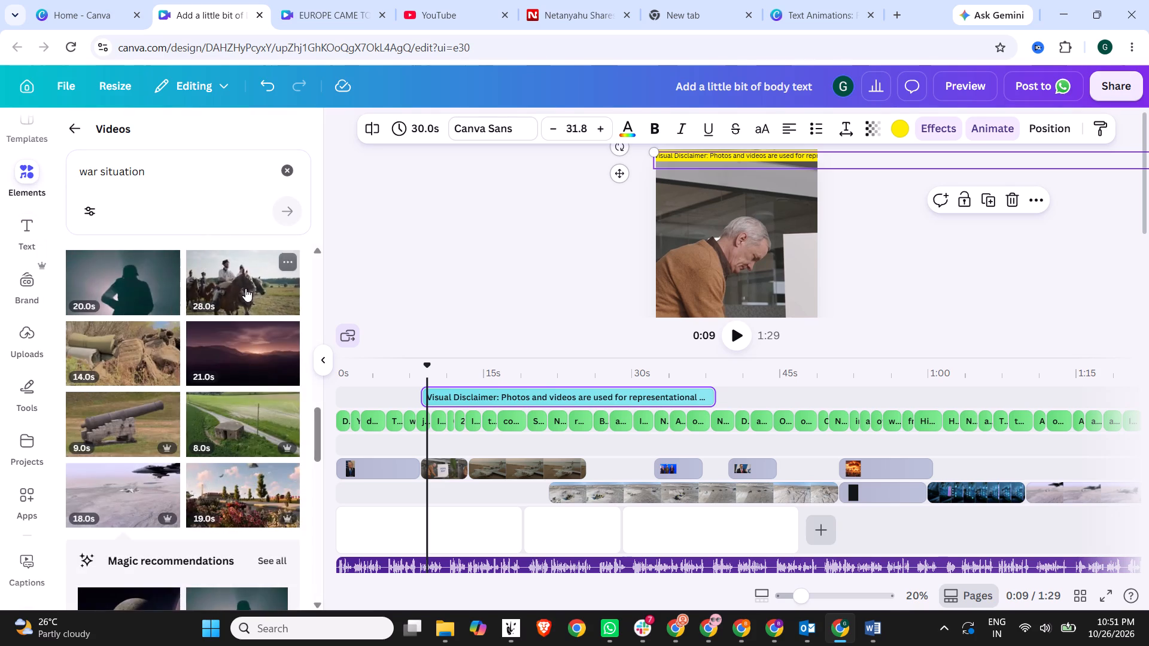
pyautogui.scroll(-5, 178, 348)
pyautogui.click(283, 170)
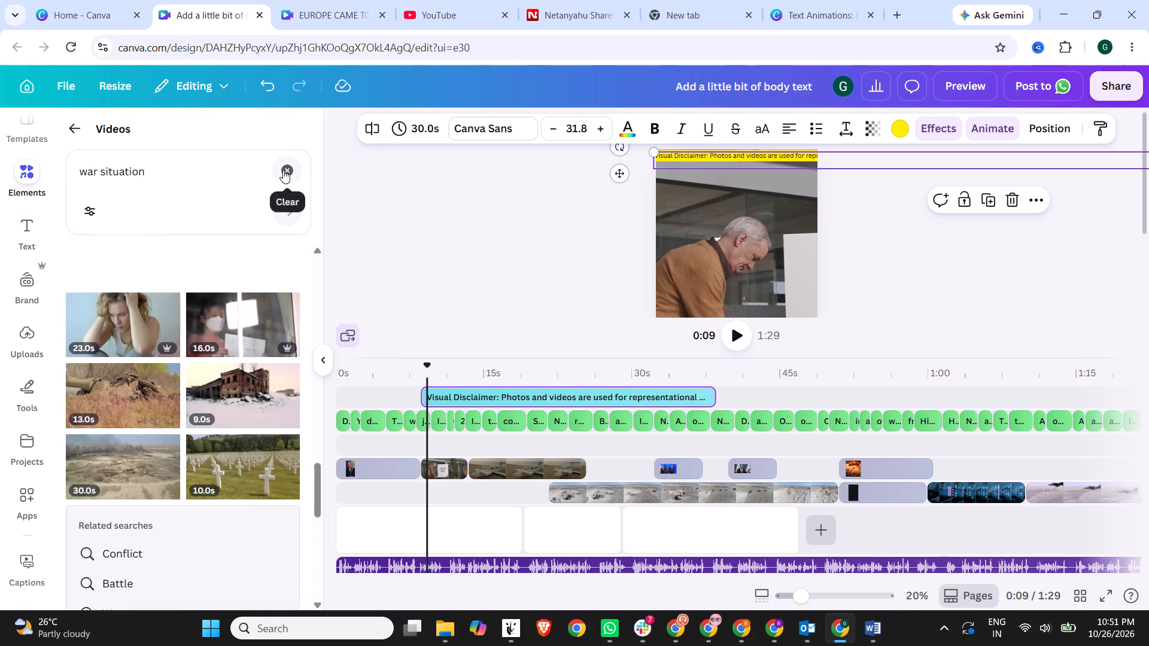
pyautogui.click(337, 281)
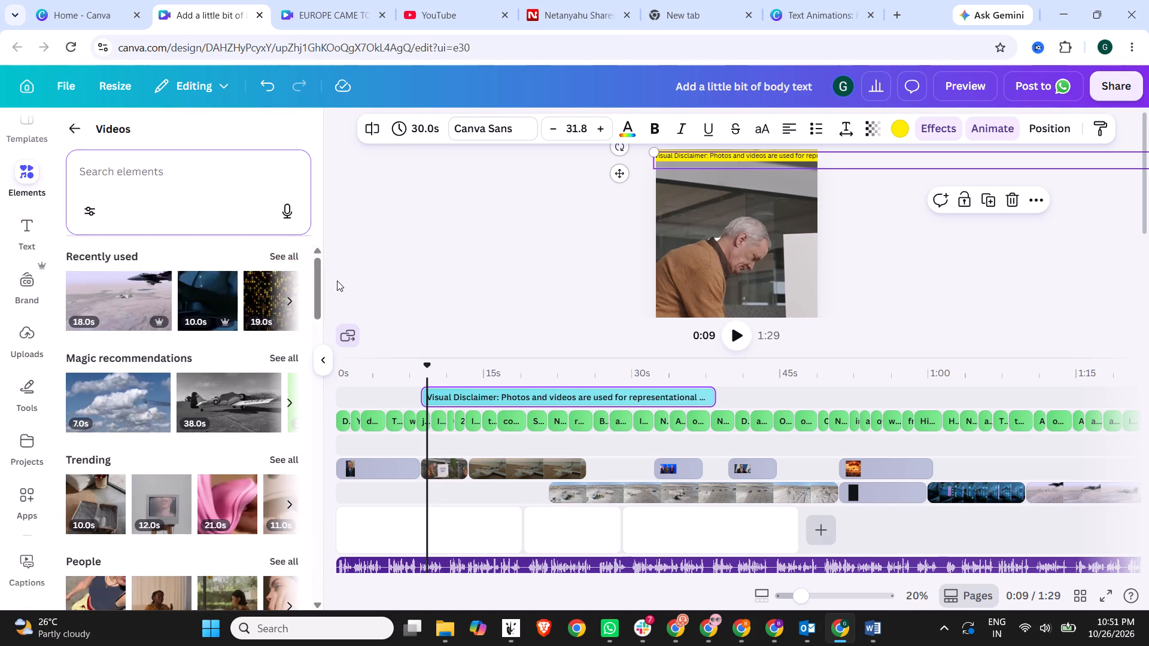
pyautogui.scroll(-7, 197, 374)
pyautogui.scroll(14, 197, 374)
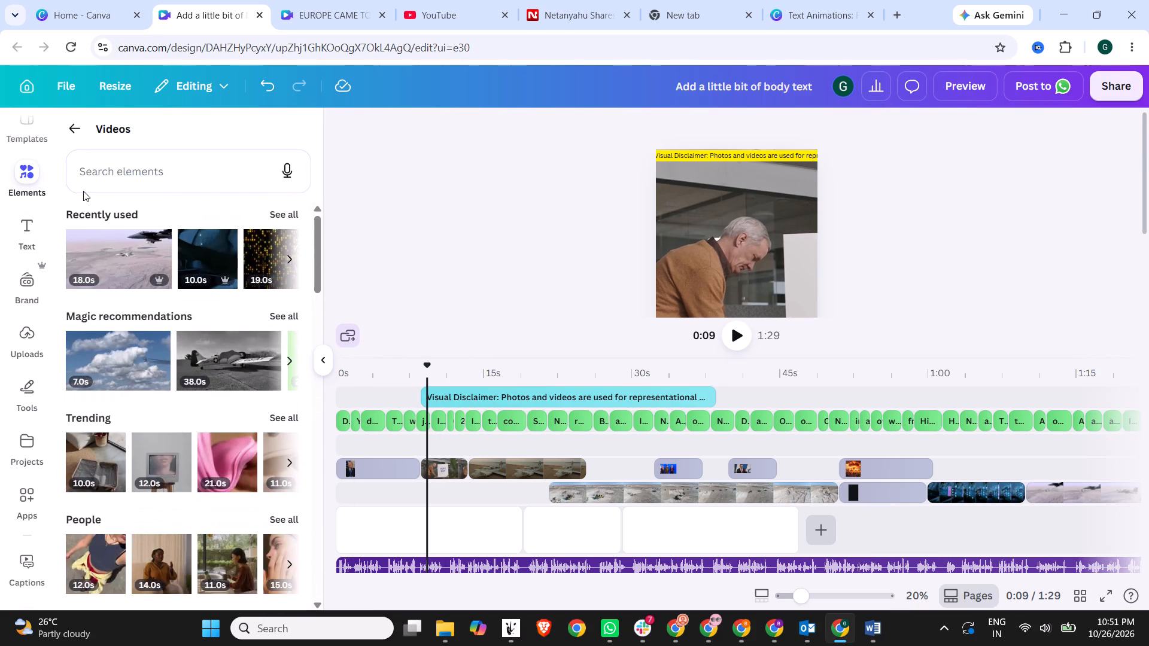
pyautogui.click(76, 136)
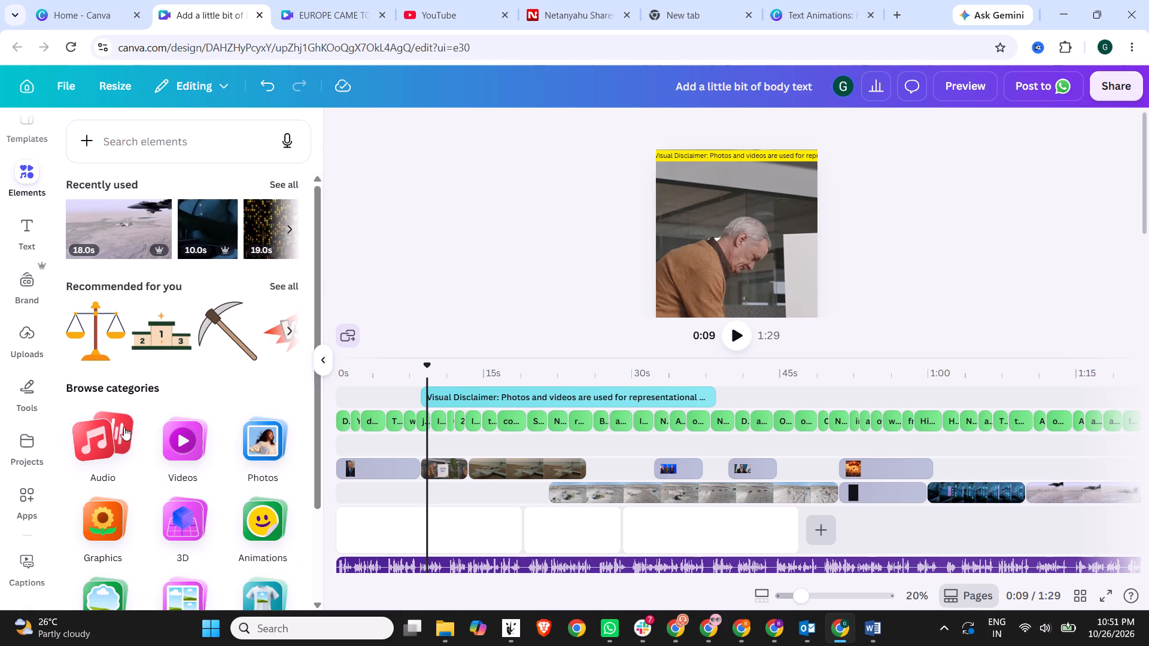
pyautogui.scroll(-2, 231, 431)
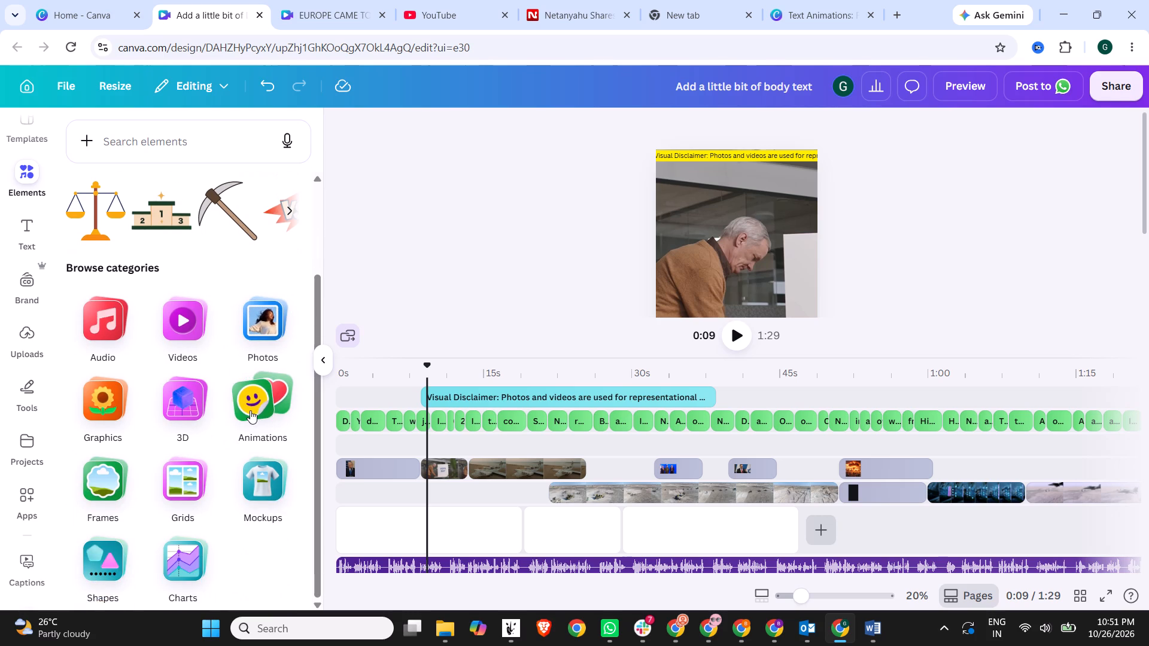
# Look through the Animations category of the elements library for a scrolling text animation, and return to the element categories.
pyautogui.click(250, 410)
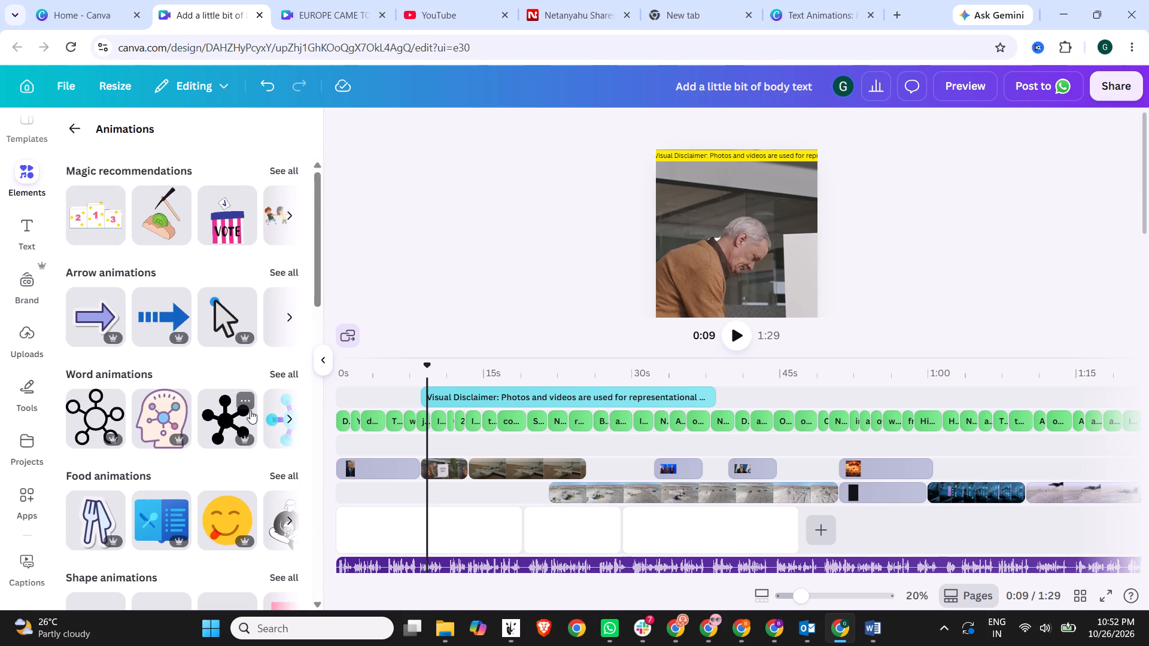
pyautogui.scroll(-11, 158, 383)
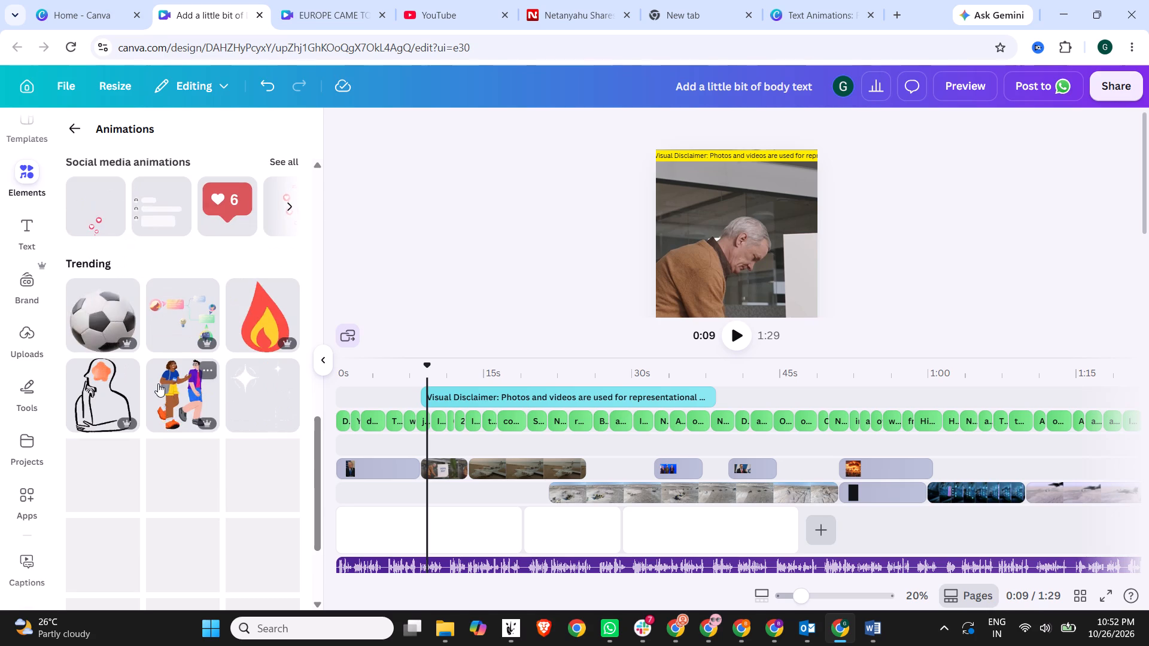
pyautogui.scroll(-8, 158, 383)
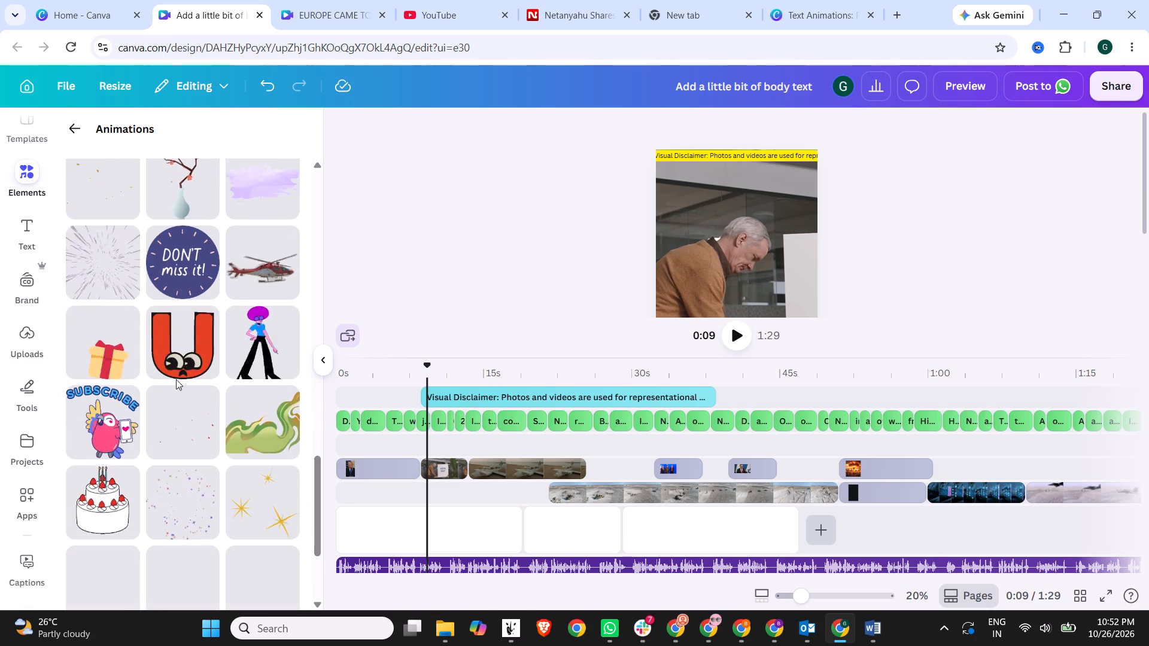
pyautogui.scroll(-5, 207, 275)
pyautogui.scroll(18, 159, 279)
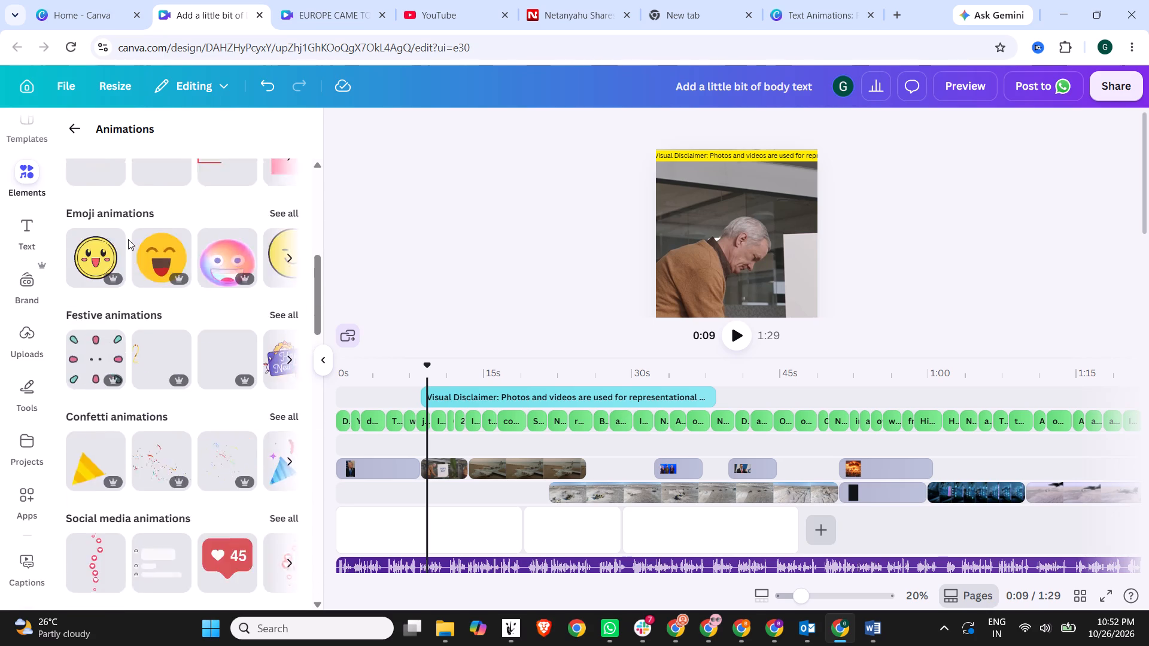
pyautogui.scroll(9, 128, 239)
pyautogui.click(71, 130)
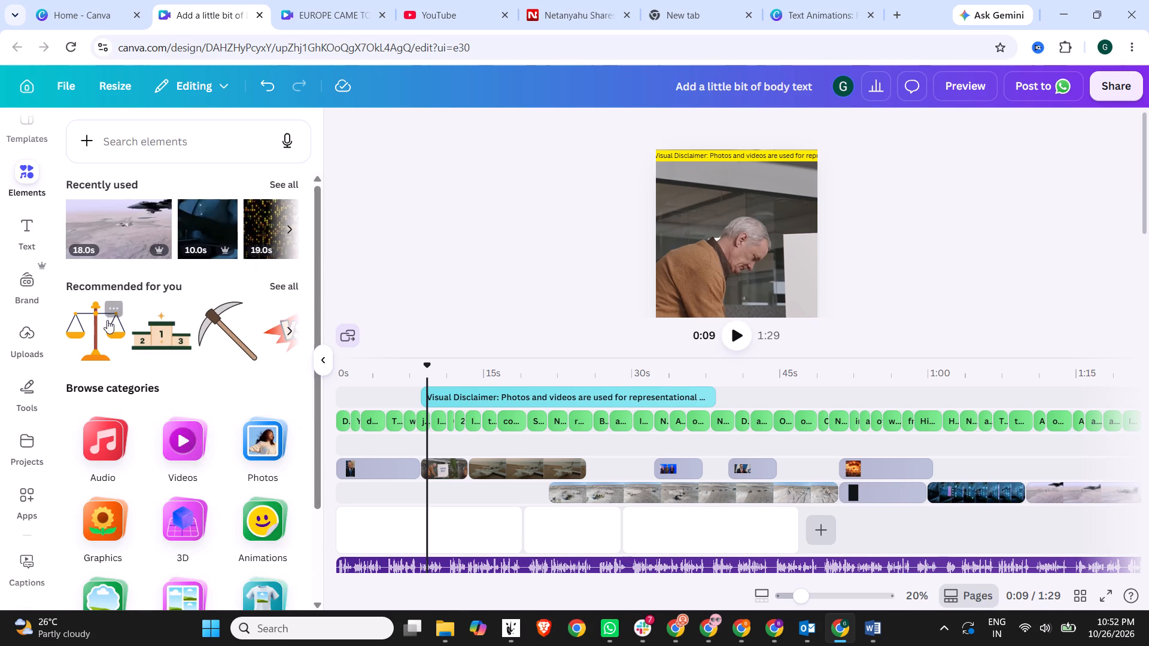
# Search the elements library for "scrolling text" and look through the results.
pyautogui.click(156, 148)
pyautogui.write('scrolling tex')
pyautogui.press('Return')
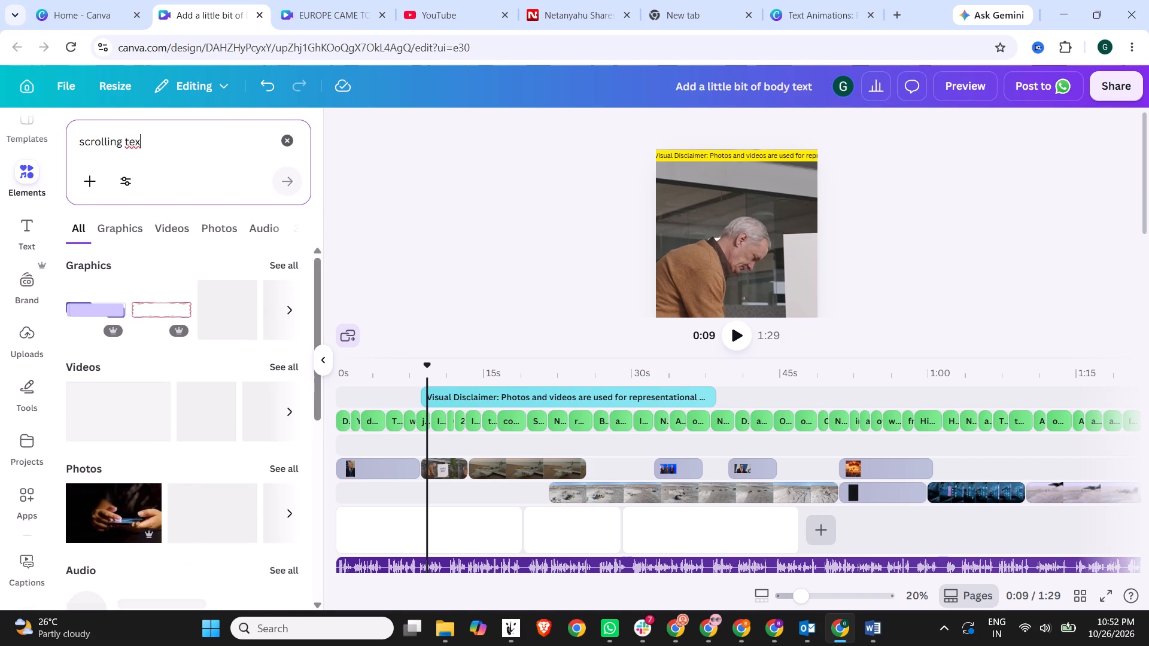
pyautogui.click(186, 152)
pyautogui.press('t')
pyautogui.press('Return')
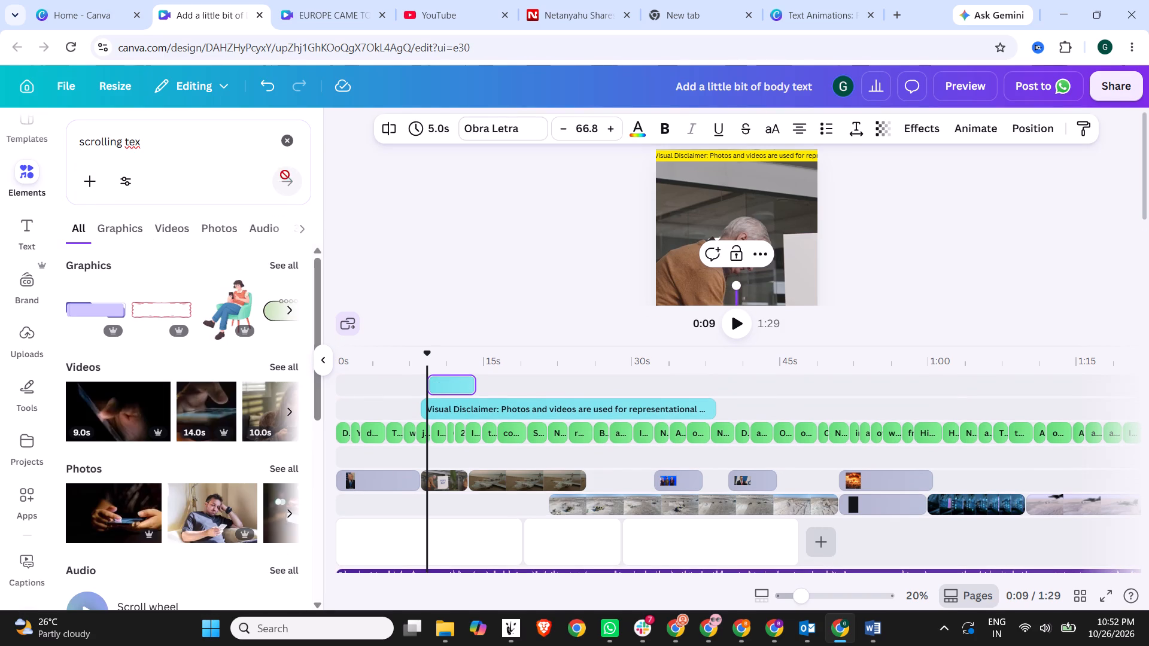
pyautogui.click(189, 148)
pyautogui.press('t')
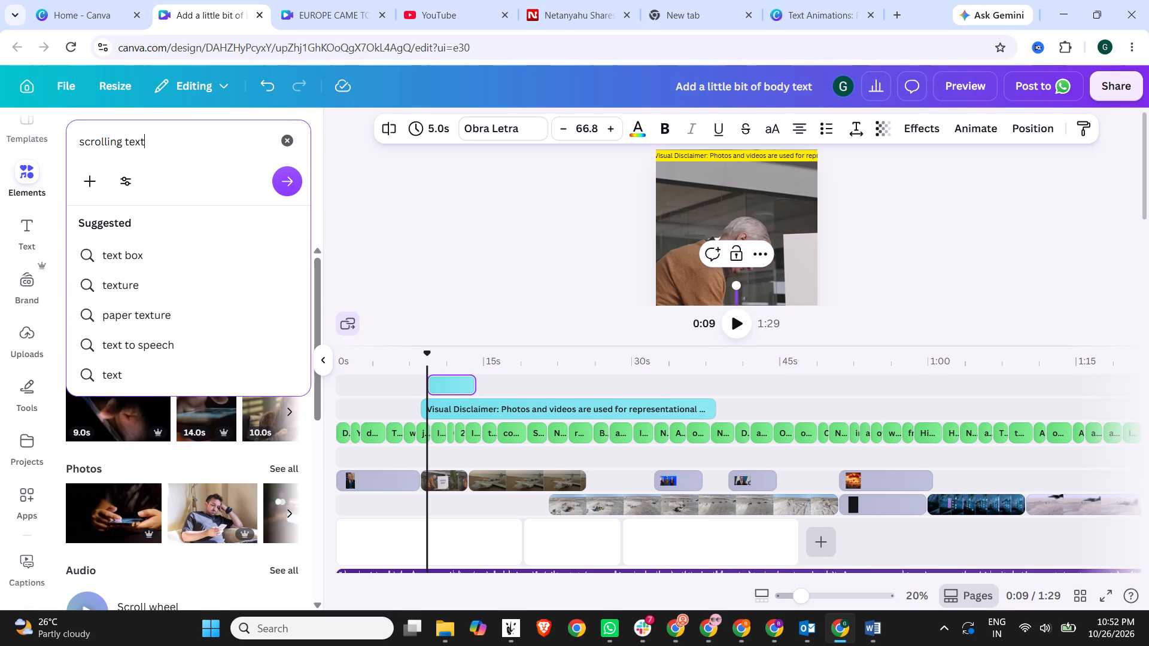
pyautogui.press('Return')
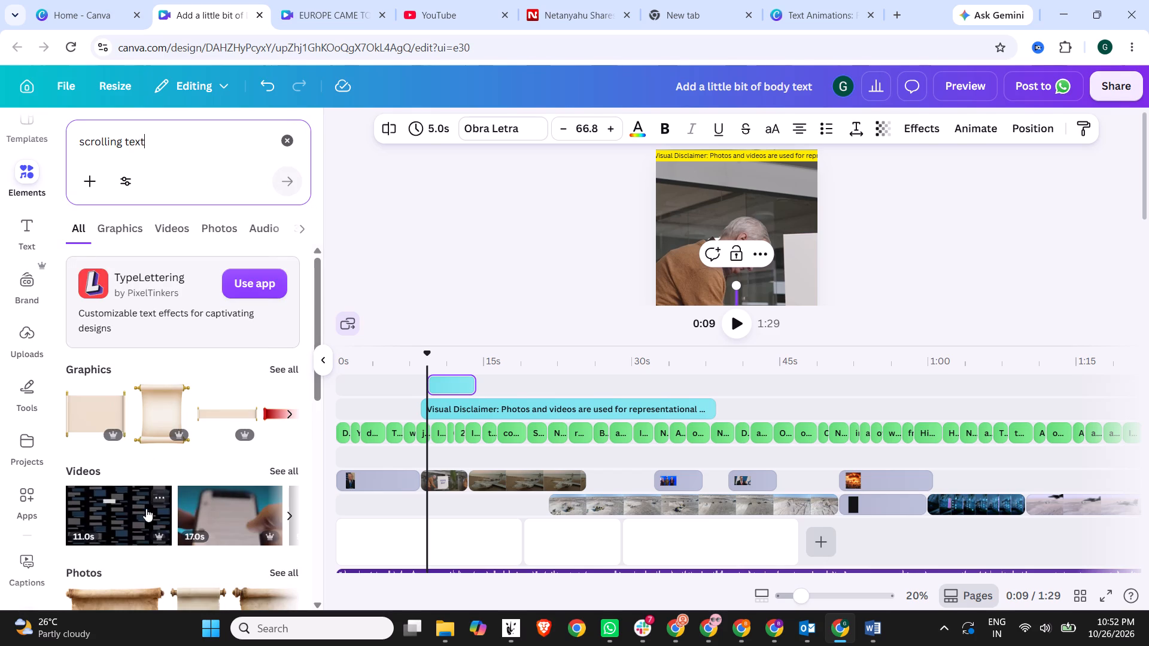
pyautogui.scroll(-3, 221, 423)
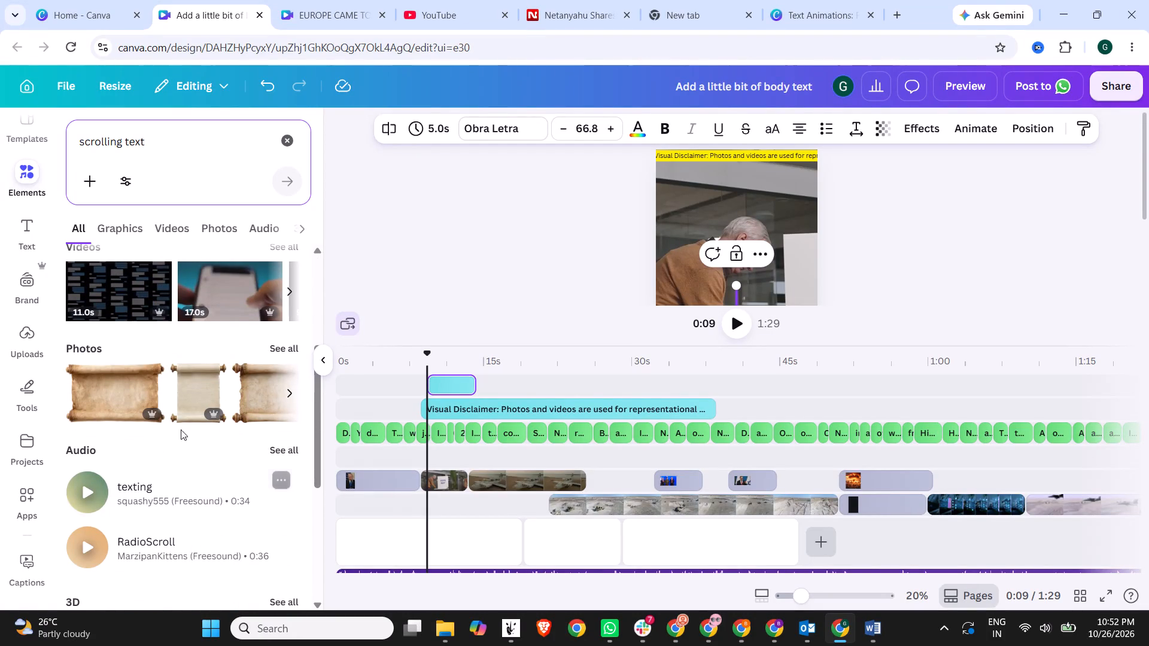
pyautogui.scroll(6, 181, 428)
# Check the TypeLettering app's description and permissions, and return to the scrolling text results.
pyautogui.click(142, 291)
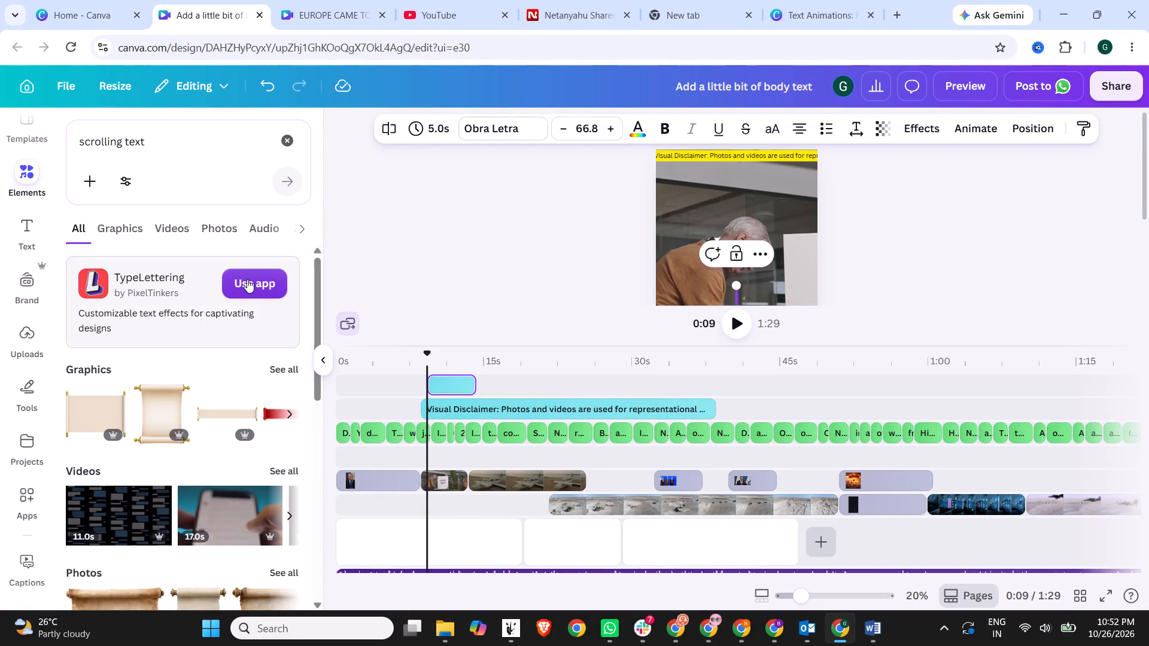
pyautogui.click(247, 279)
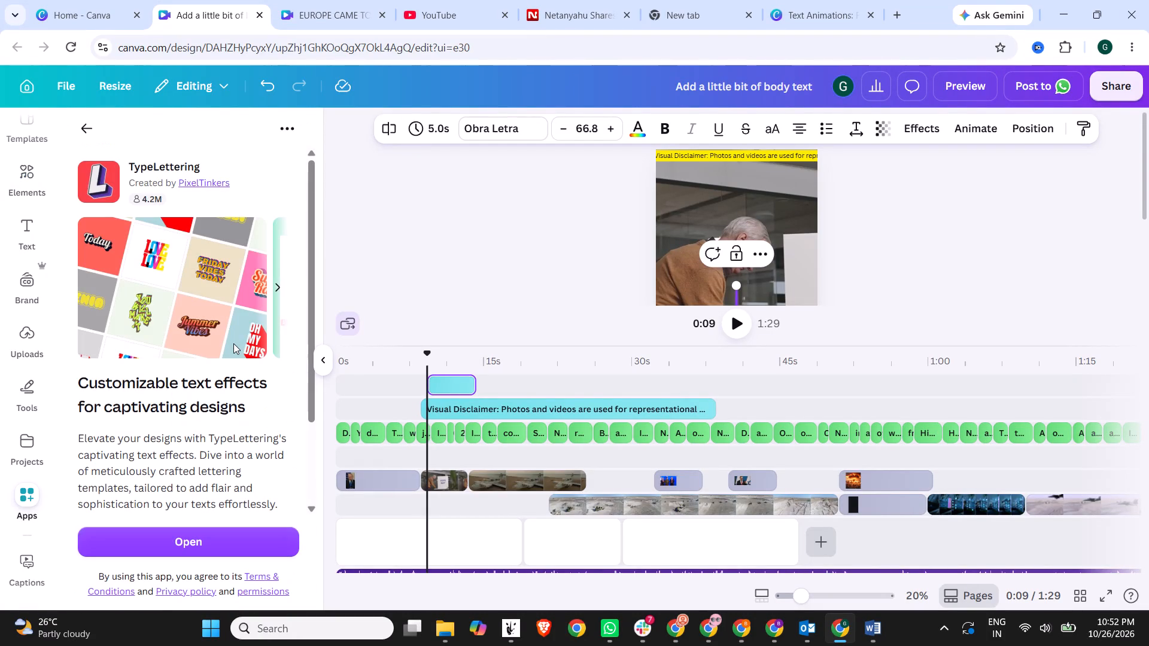
pyautogui.scroll(-7, 162, 344)
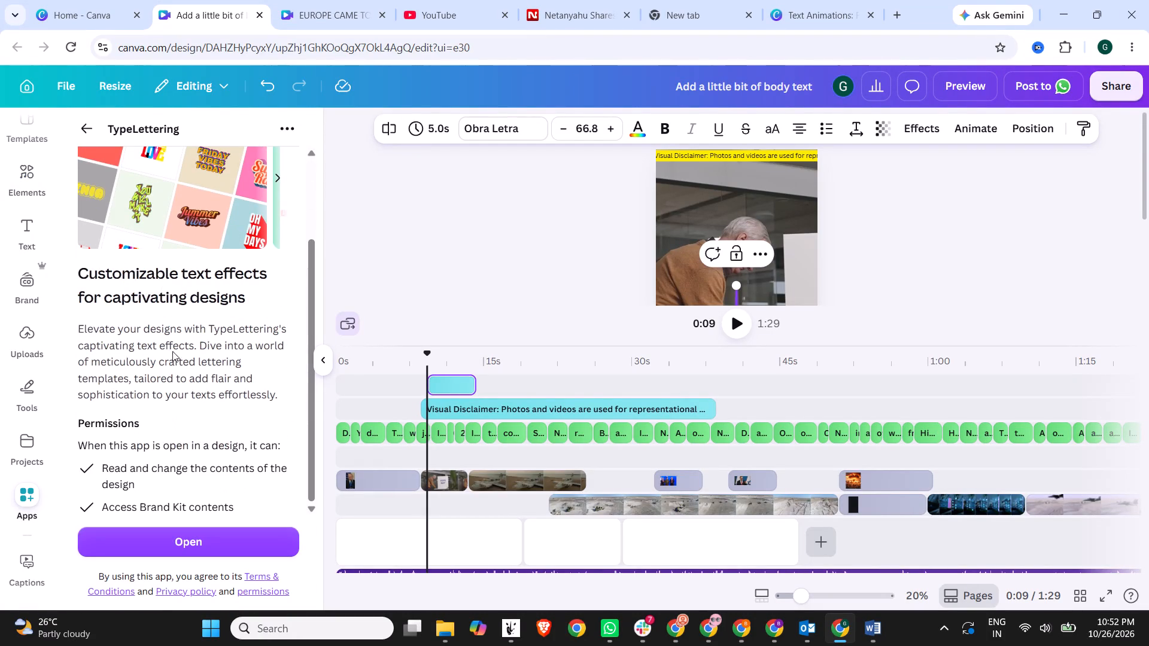
pyautogui.scroll(7, 177, 354)
pyautogui.click(78, 125)
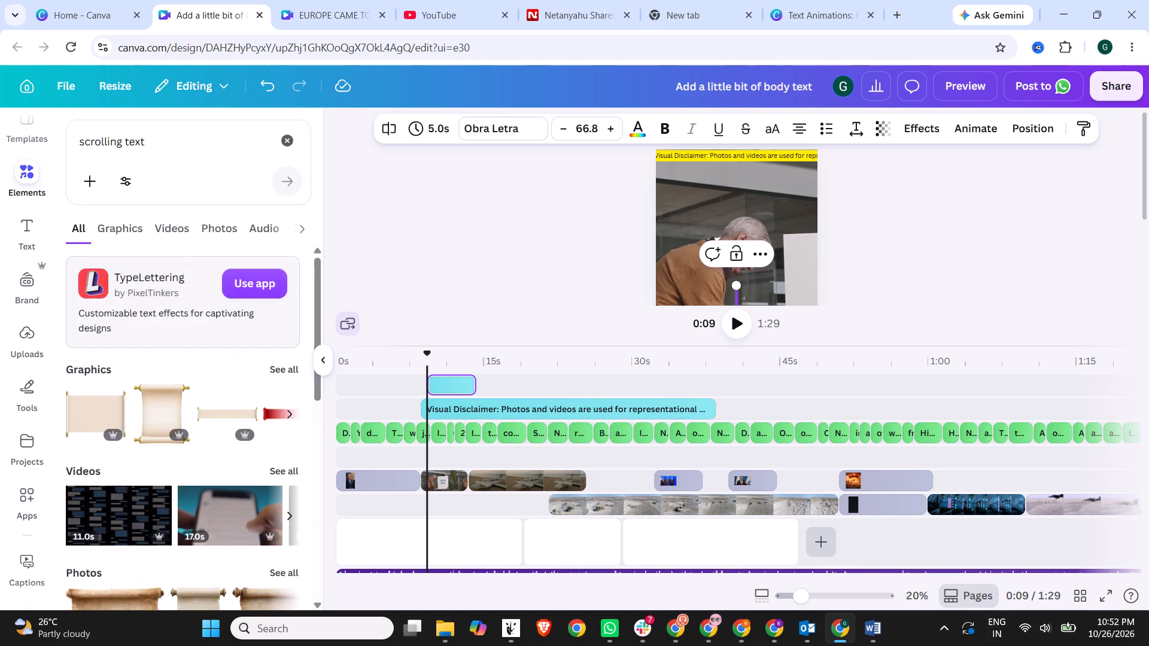
# Look through the "scrolling text" element results across all categories for something that could carry the moving disclaimer.
pyautogui.click(108, 226)
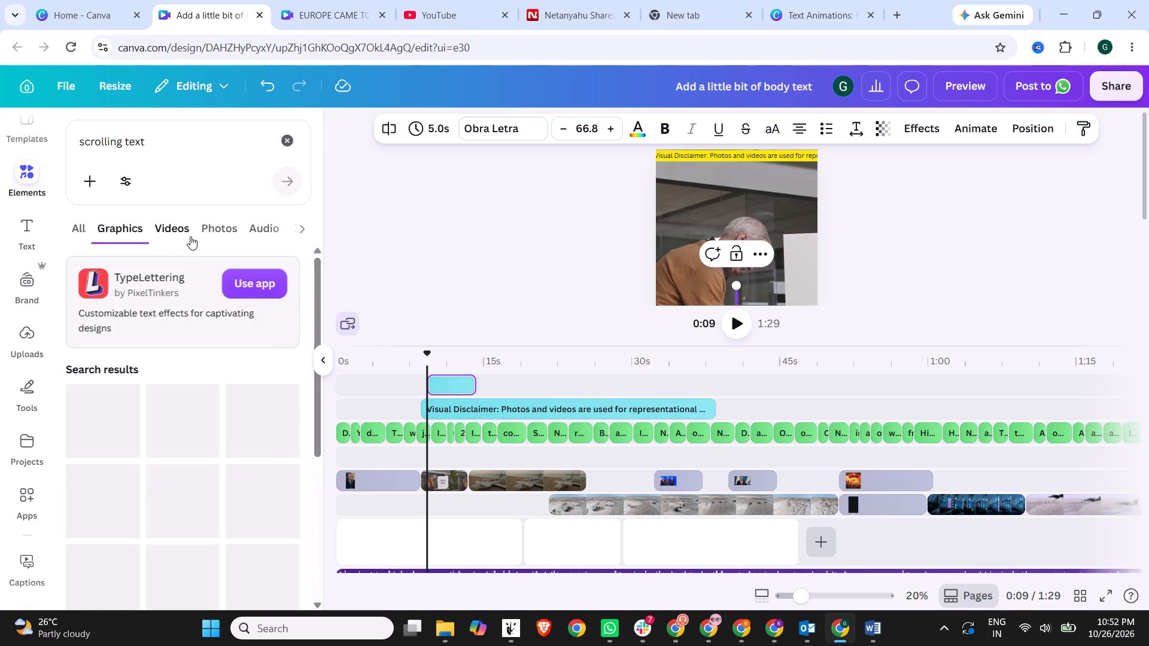
pyautogui.click(299, 224)
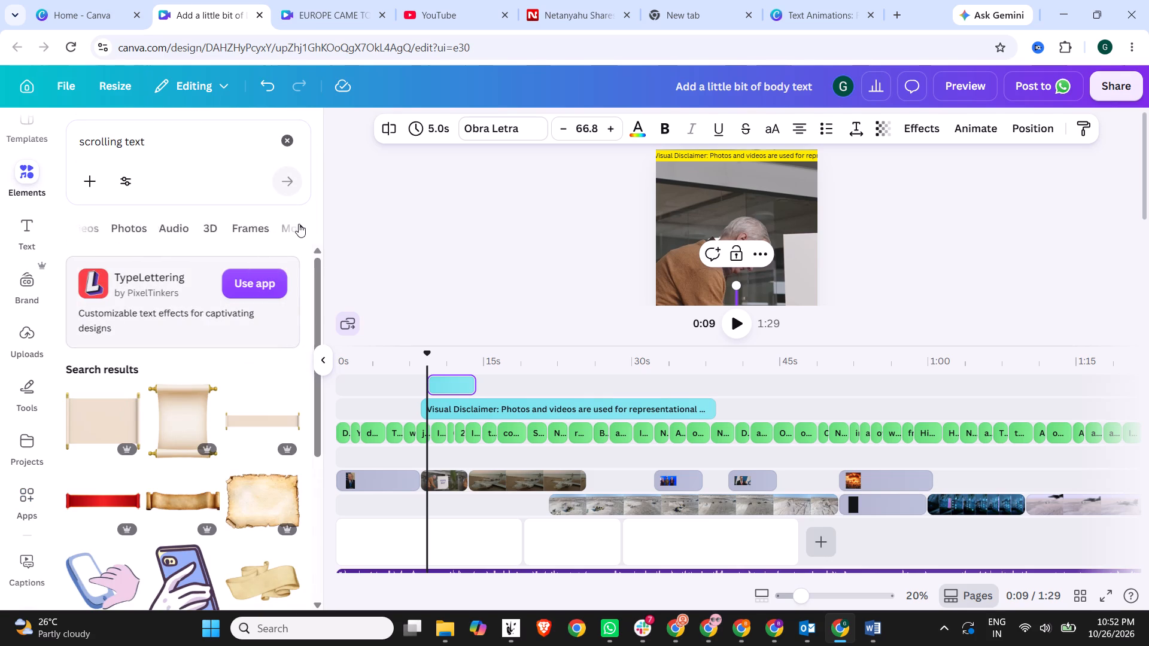
pyautogui.click(72, 226)
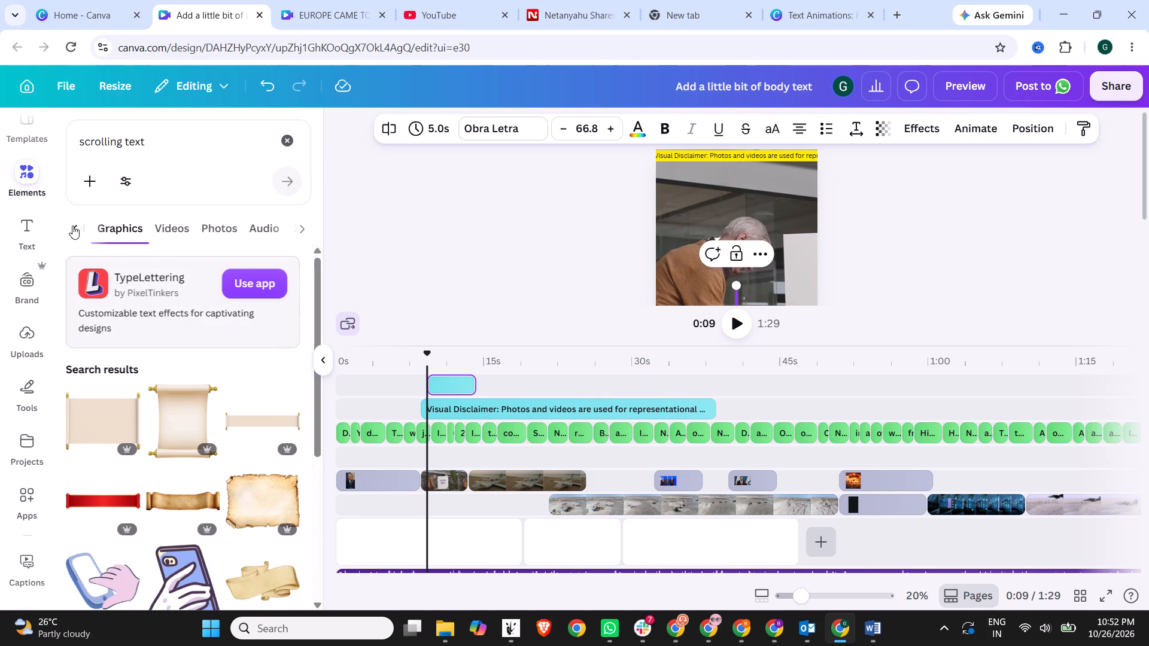
pyautogui.click(72, 226)
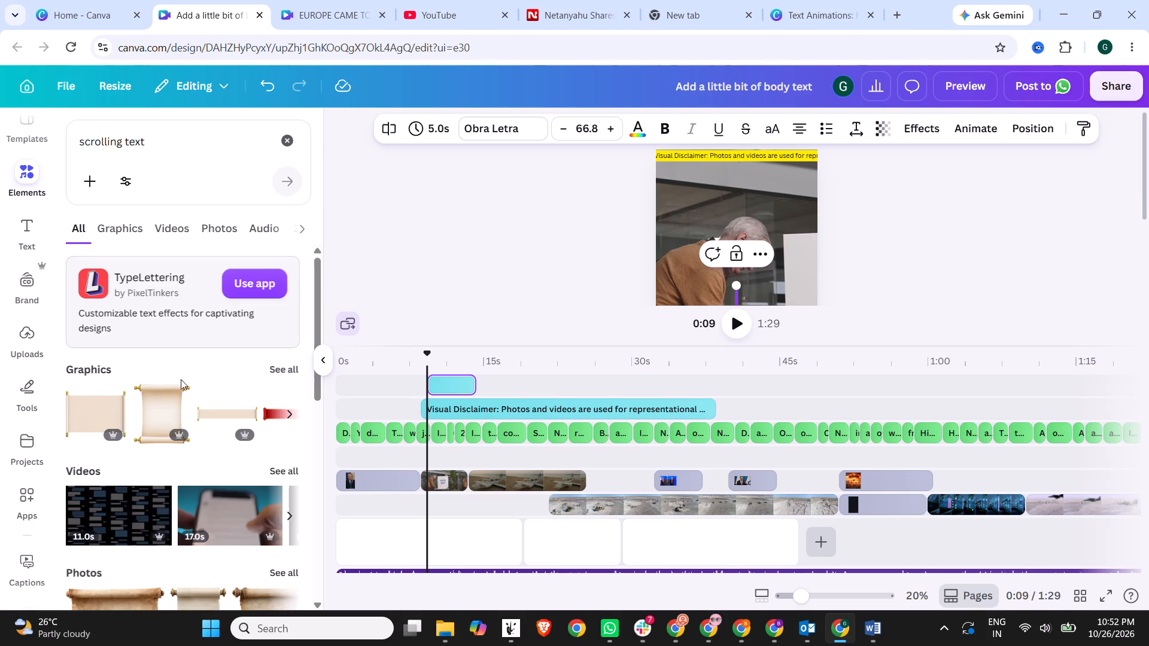
pyautogui.scroll(-10, 171, 388)
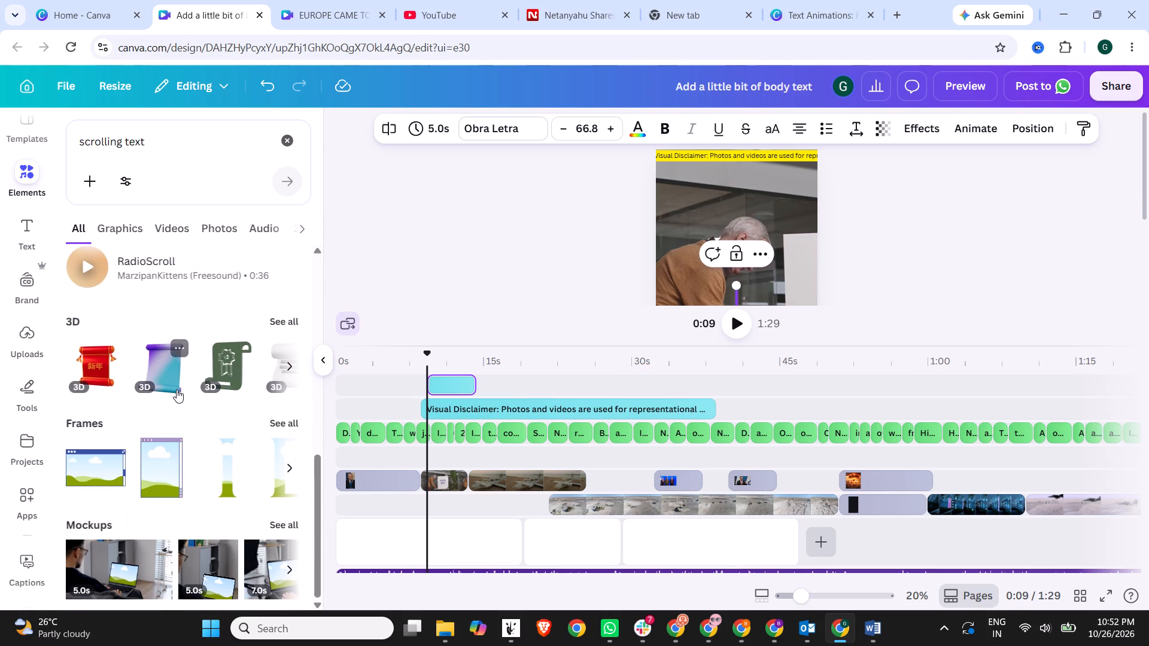
pyautogui.scroll(-1, 177, 389)
pyautogui.scroll(-7, 189, 481)
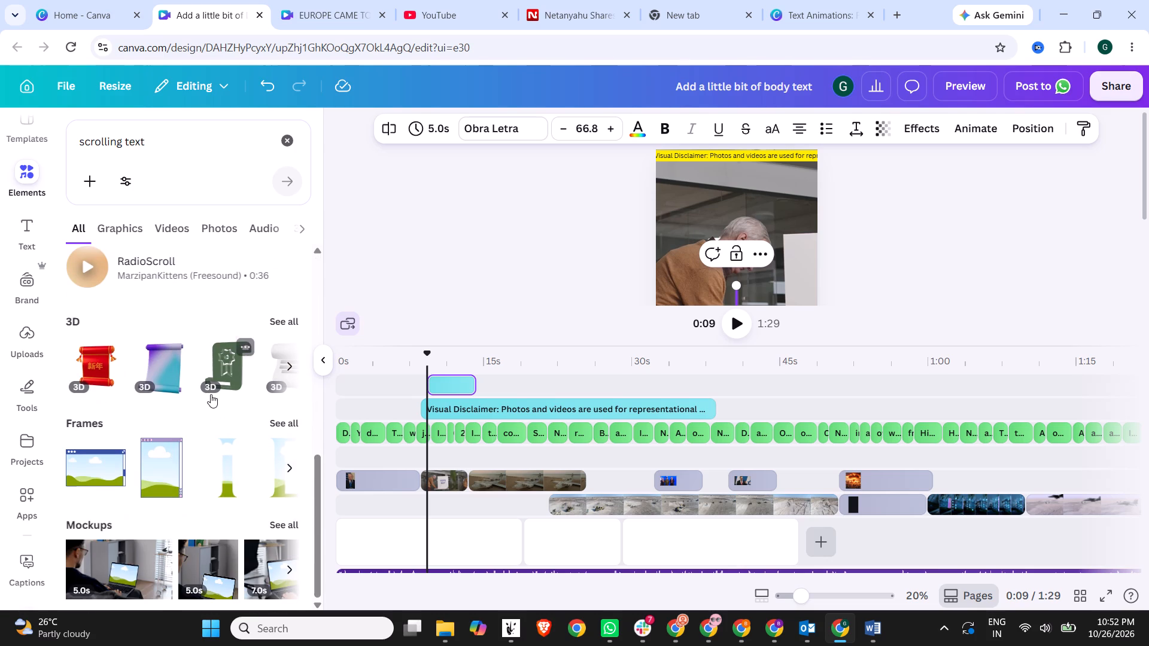
pyautogui.scroll(6, 211, 394)
pyautogui.scroll(-8, 211, 394)
pyautogui.scroll(8, 210, 394)
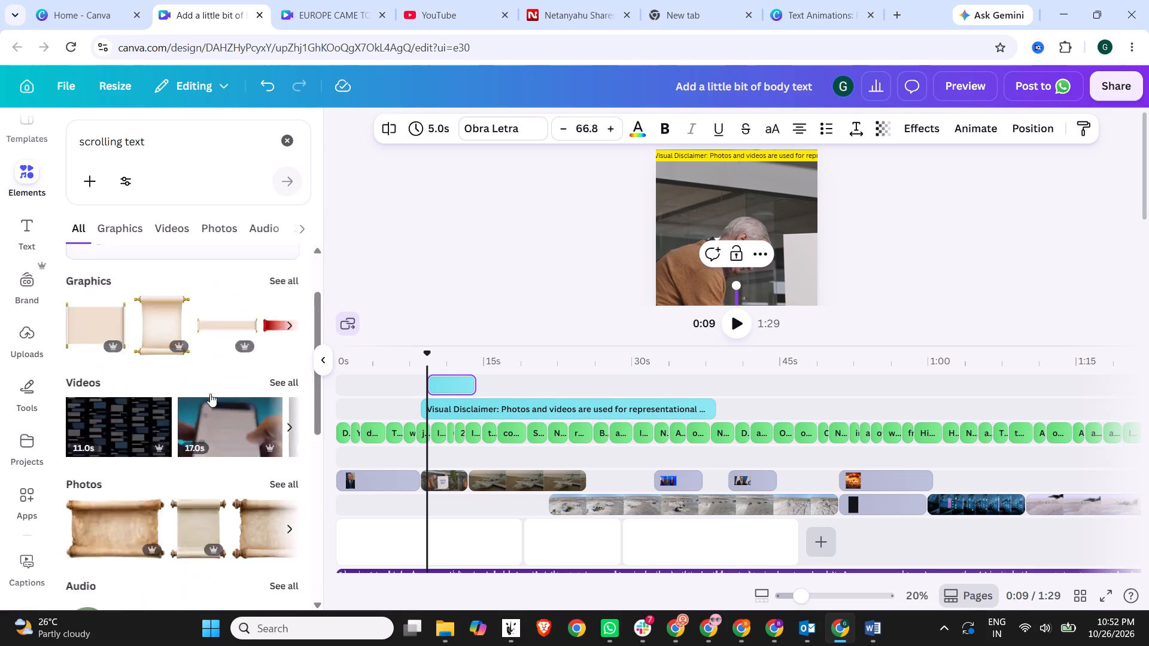
pyautogui.scroll(7, 210, 394)
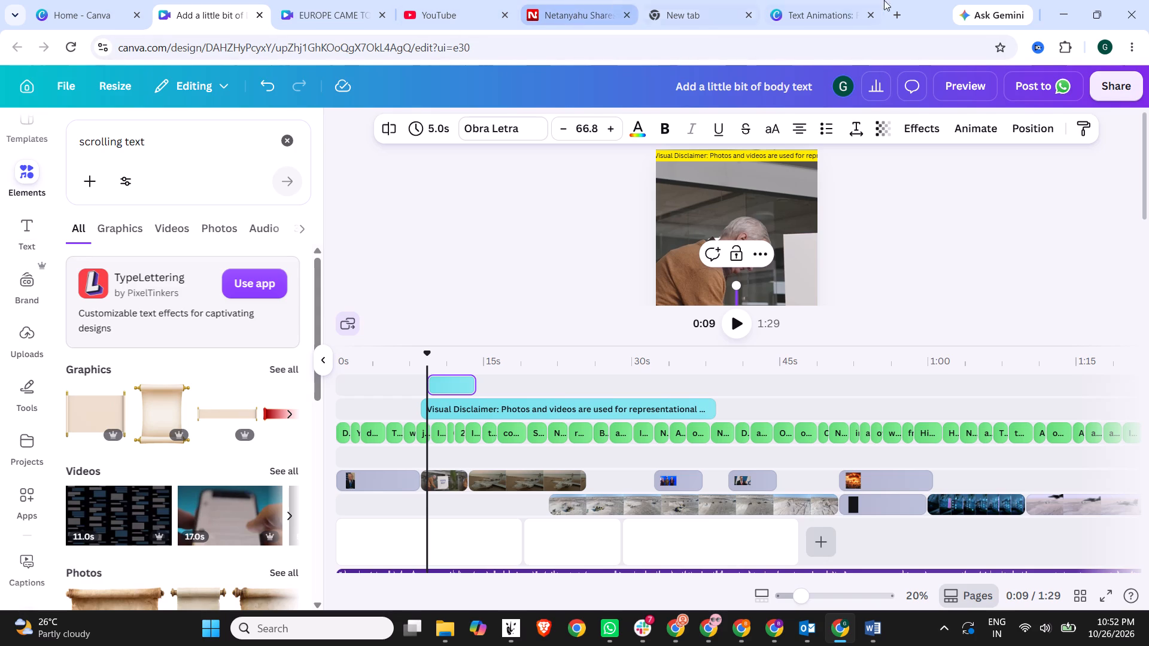
# Search Google in a new tab for "Visual disclaimer text scroll video download".
pyautogui.click(899, 16)
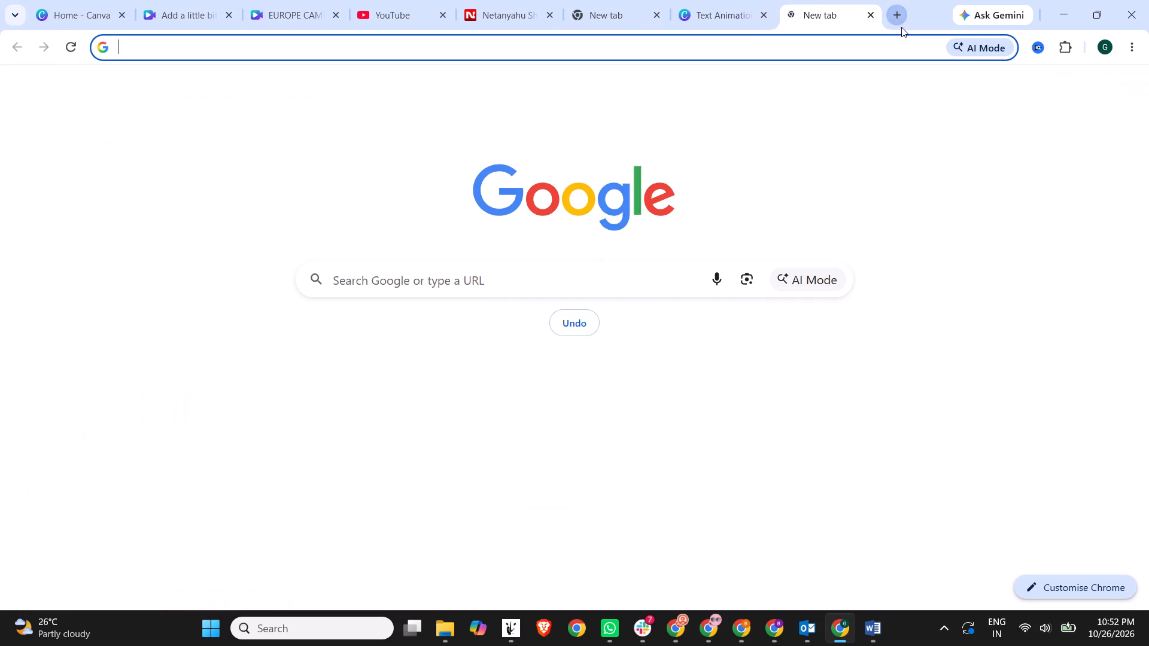
pyautogui.write('Viusal')
pyautogui.press('space')
pyautogui.press('BackSpace')
pyautogui.press('BackSpace')
pyautogui.press('BackSpace')
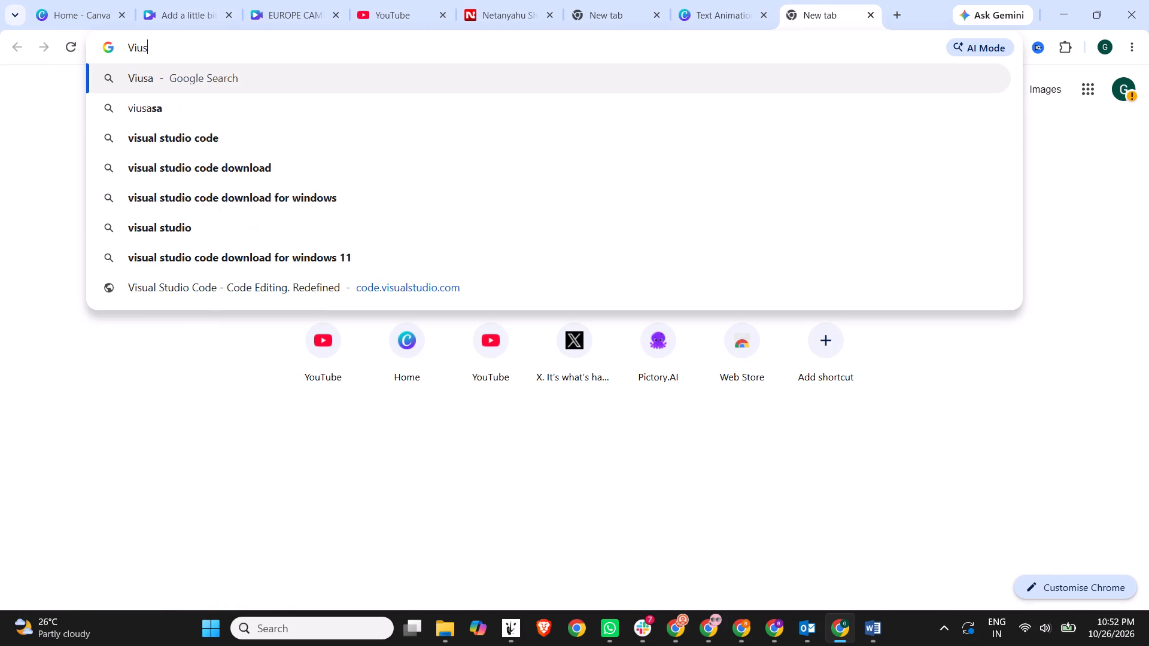
pyautogui.press('BackSpace')
pyautogui.press('BackSpace')
pyautogui.write('sual disclaum')
pyautogui.press('BackSpace')
pyautogui.press('BackSpace')
pyautogui.write('imer')
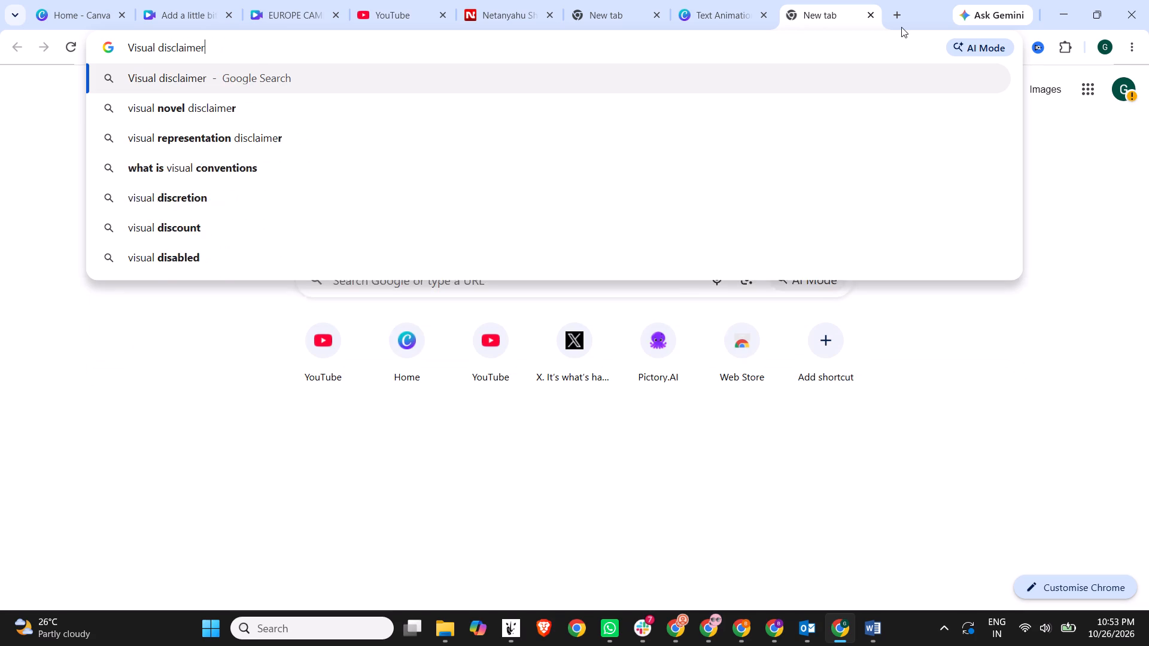
pyautogui.press('space')
pyautogui.write('text scroll video s')
pyautogui.press('BackSpace')
pyautogui.write('donwl')
pyautogui.press('BackSpace')
pyautogui.press('BackSpace')
pyautogui.press('BackSpace')
pyautogui.write('wnload')
pyautogui.press('Return')
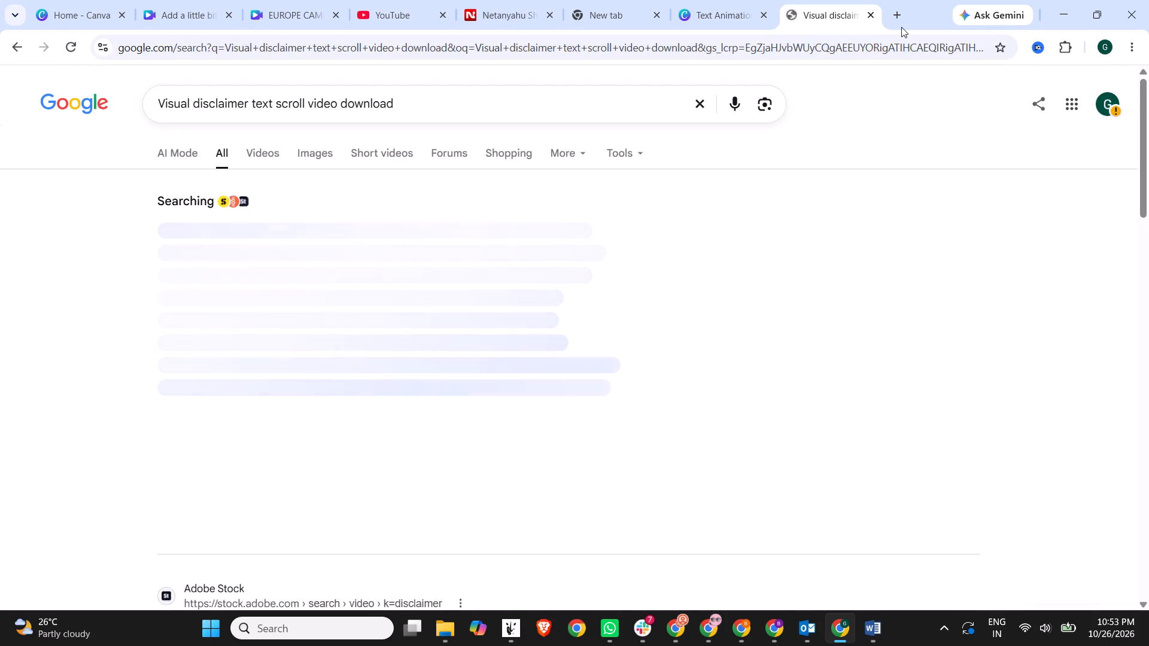
# Open the Pixabay and Pexels scrolling text results, the Vecteezy disclaimer result and the Shutterstock legal disclaimer result.
pyautogui.scroll(-4, 856, 44)
pyautogui.rightClick(394, 382)
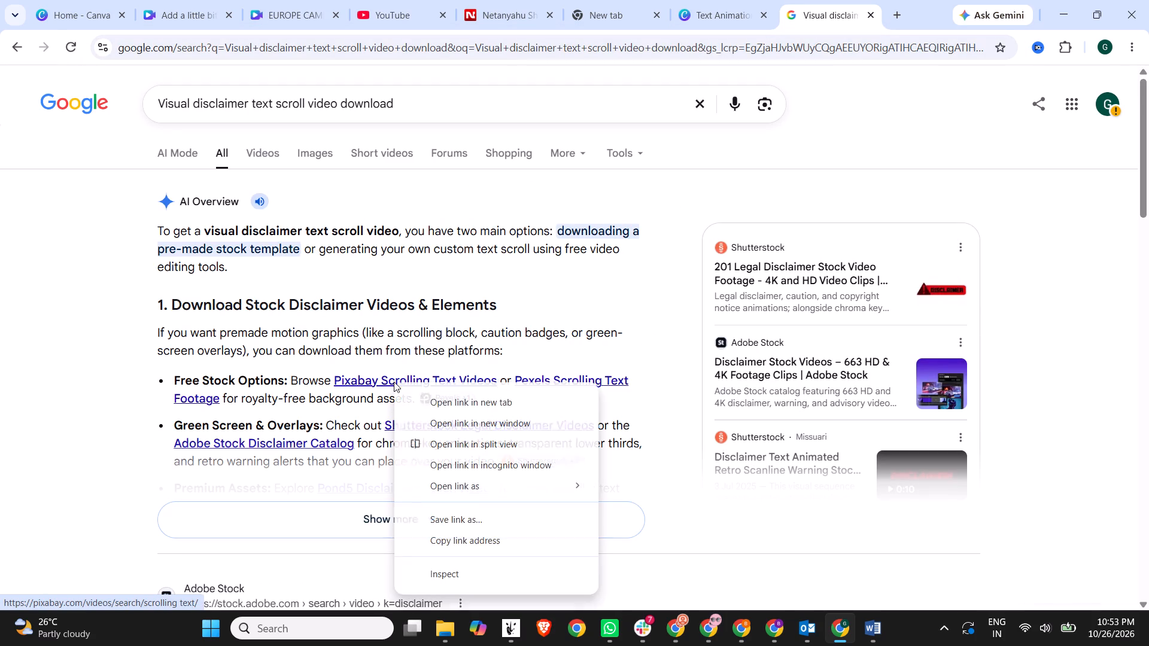
pyautogui.click(451, 397)
pyautogui.scroll(-7, 490, 301)
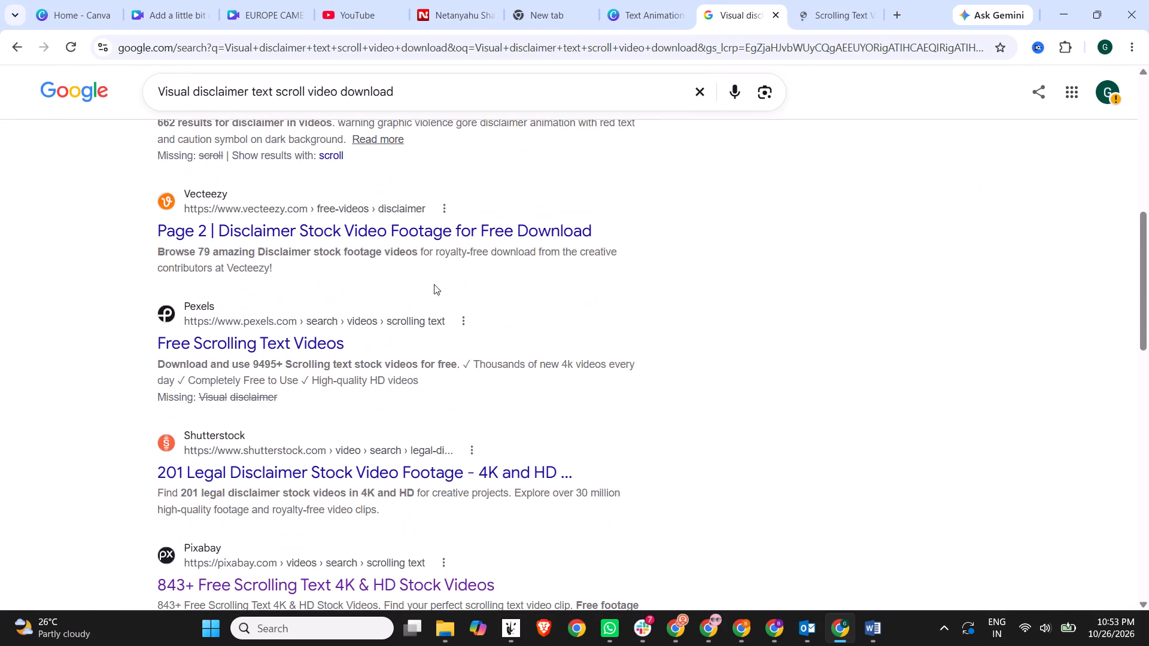
pyautogui.rightClick(379, 235)
pyautogui.click(421, 254)
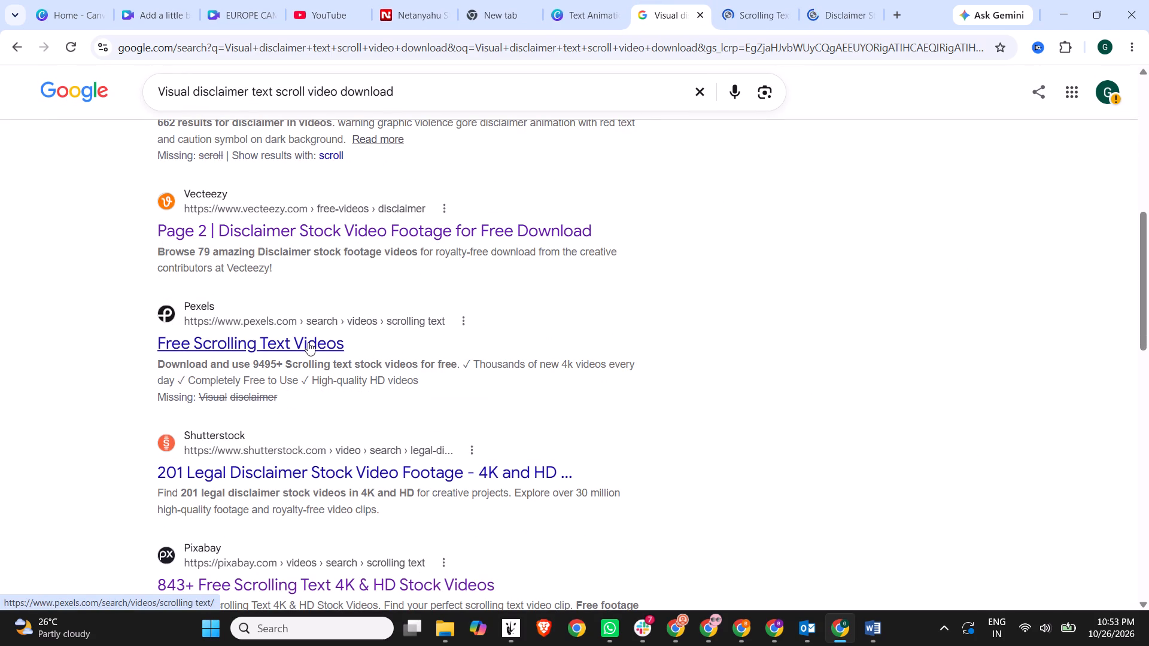
pyautogui.click(308, 342)
pyautogui.rightClick(428, 461)
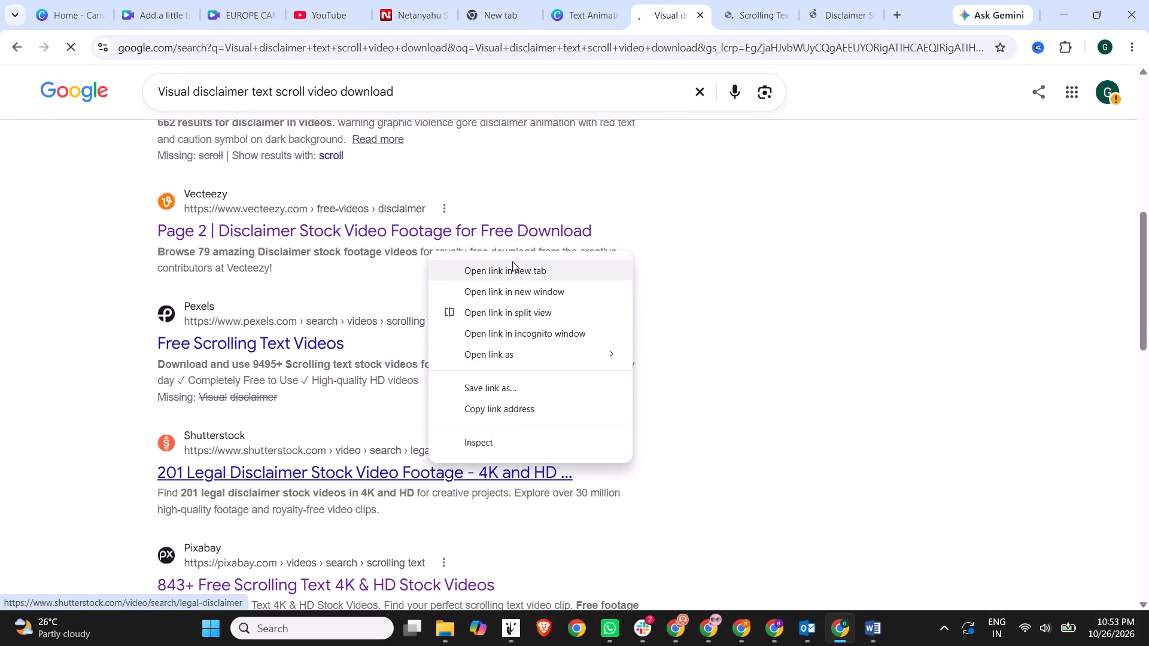
pyautogui.click(512, 261)
# Examine the Pixabay, Vecteezy, Shutterstock and Pexels video listings for a suitable scrolling disclaimer clip.
pyautogui.click(714, 0)
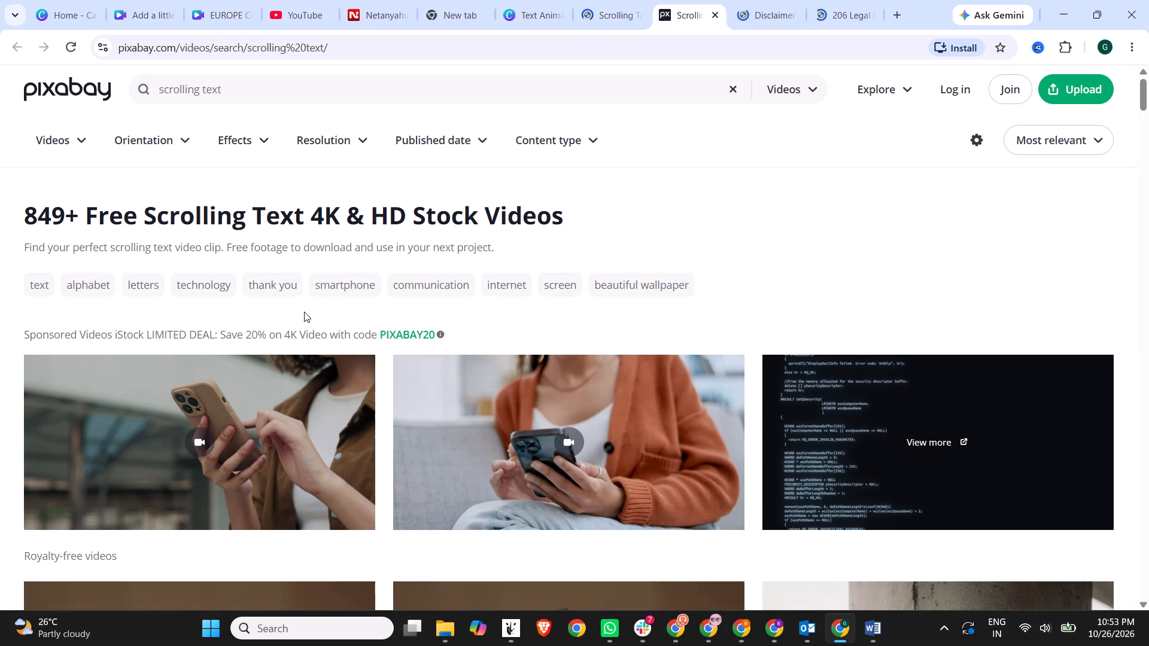
pyautogui.scroll(-15, 376, 274)
pyautogui.click(767, 0)
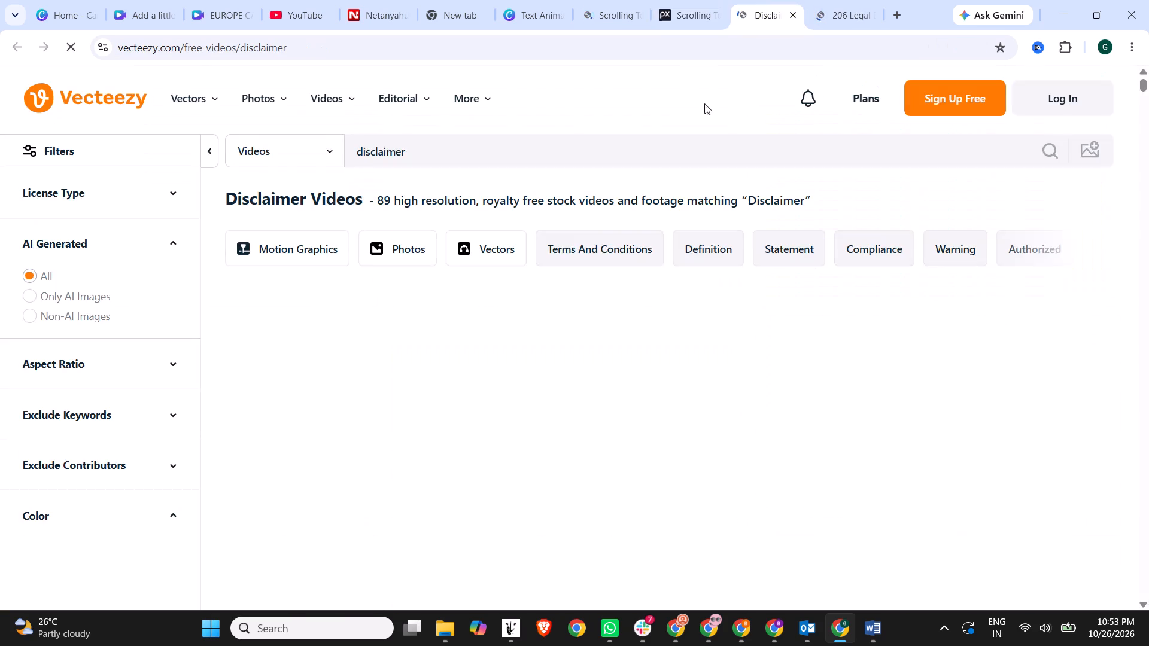
pyautogui.scroll(-4, 560, 246)
pyautogui.scroll(4, 555, 286)
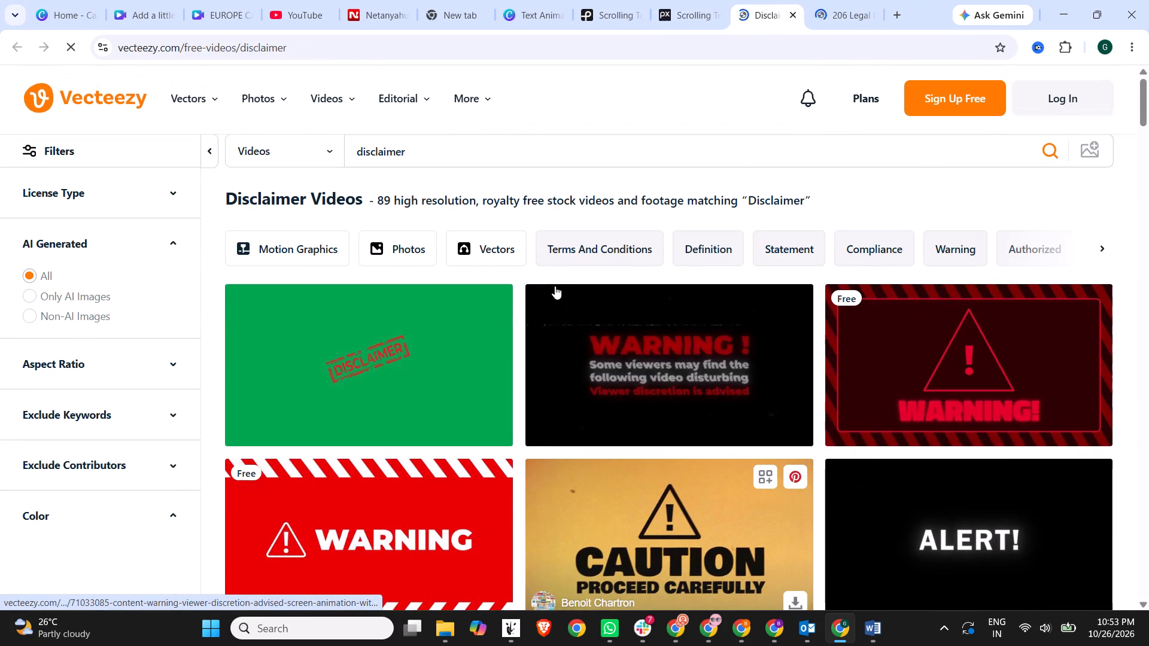
pyautogui.click(848, 0)
pyautogui.scroll(-6, 563, 355)
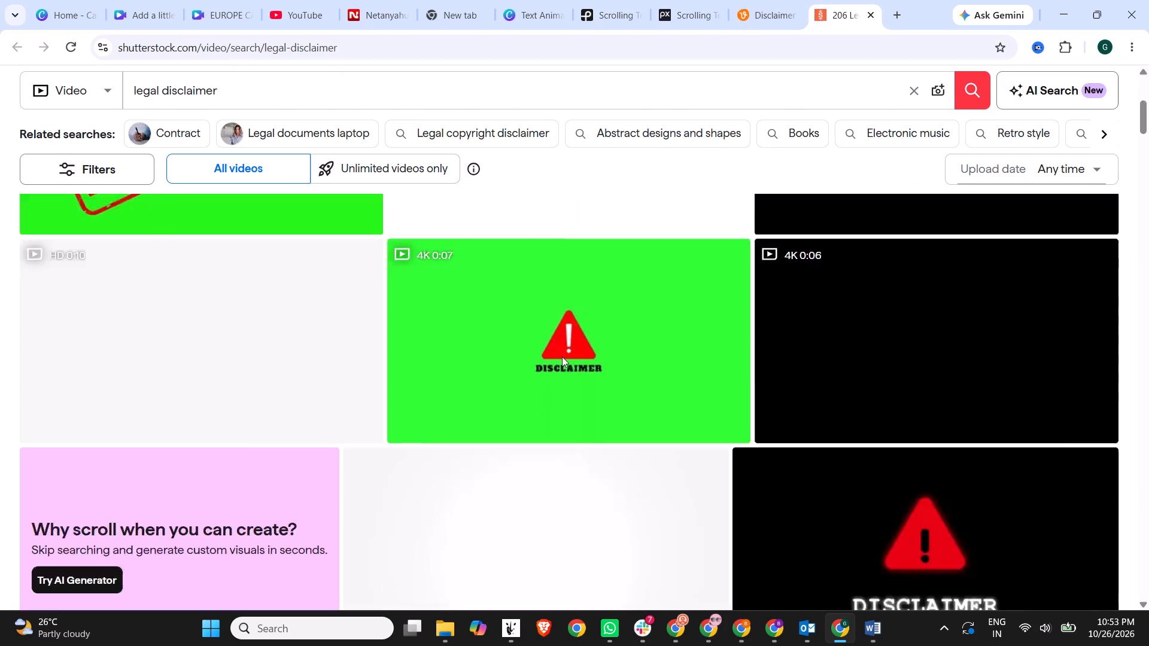
pyautogui.scroll(-11, 562, 356)
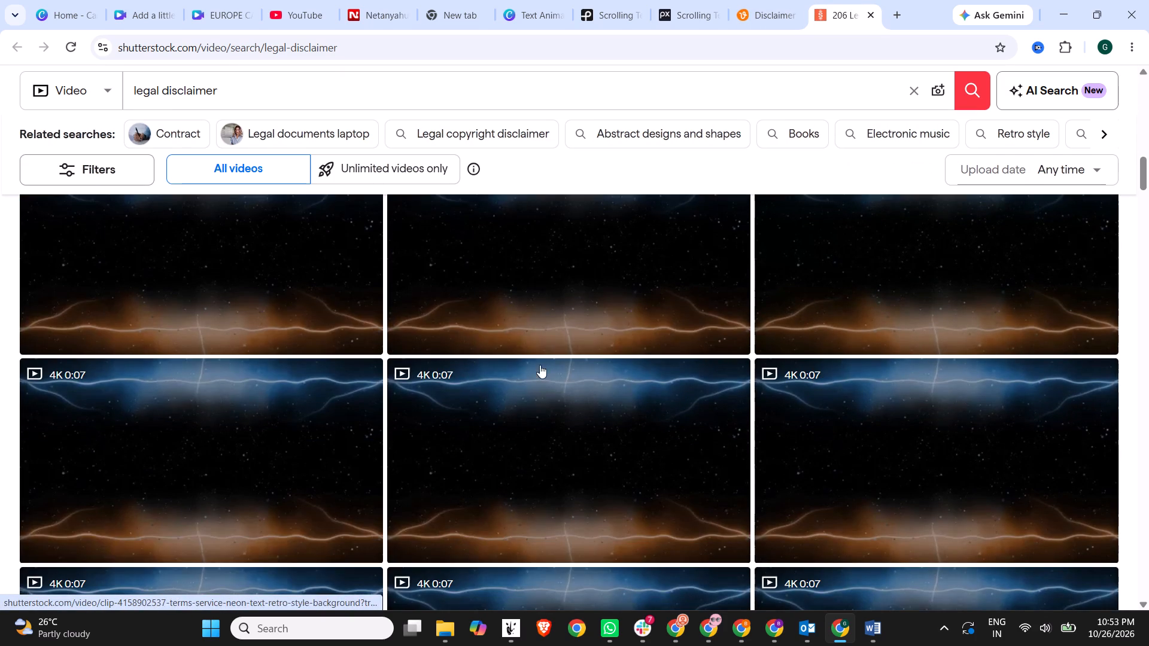
pyautogui.scroll(3, 547, 290)
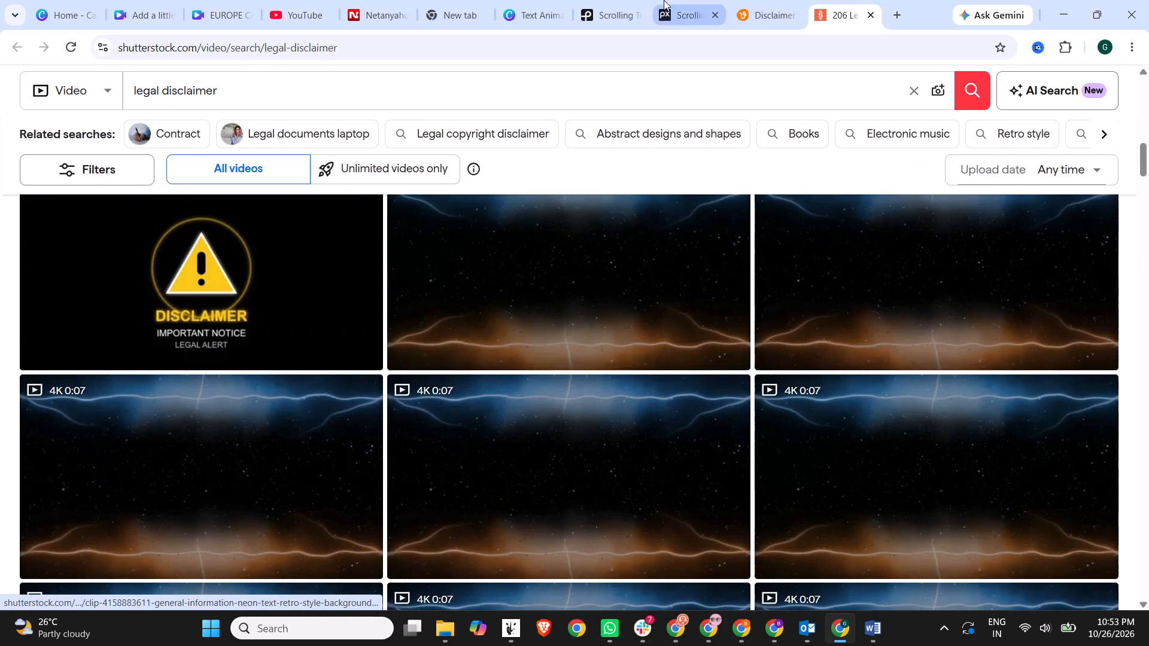
pyautogui.click(662, 0)
pyautogui.click(637, 0)
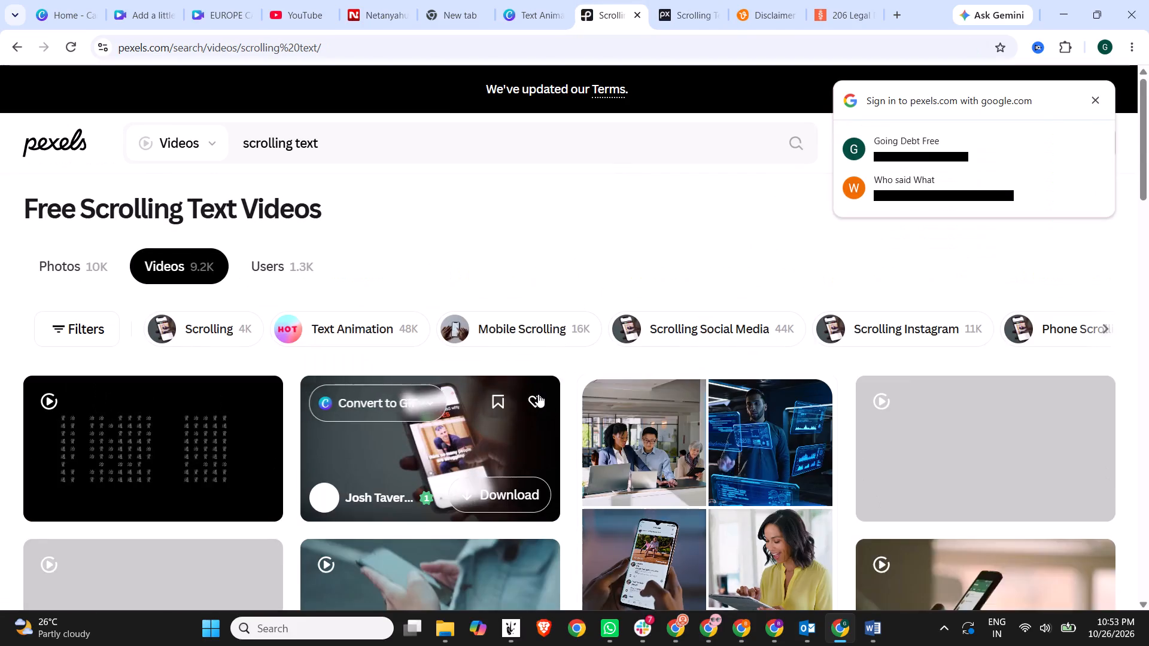
pyautogui.scroll(-3, 538, 394)
pyautogui.scroll(-8, 463, 395)
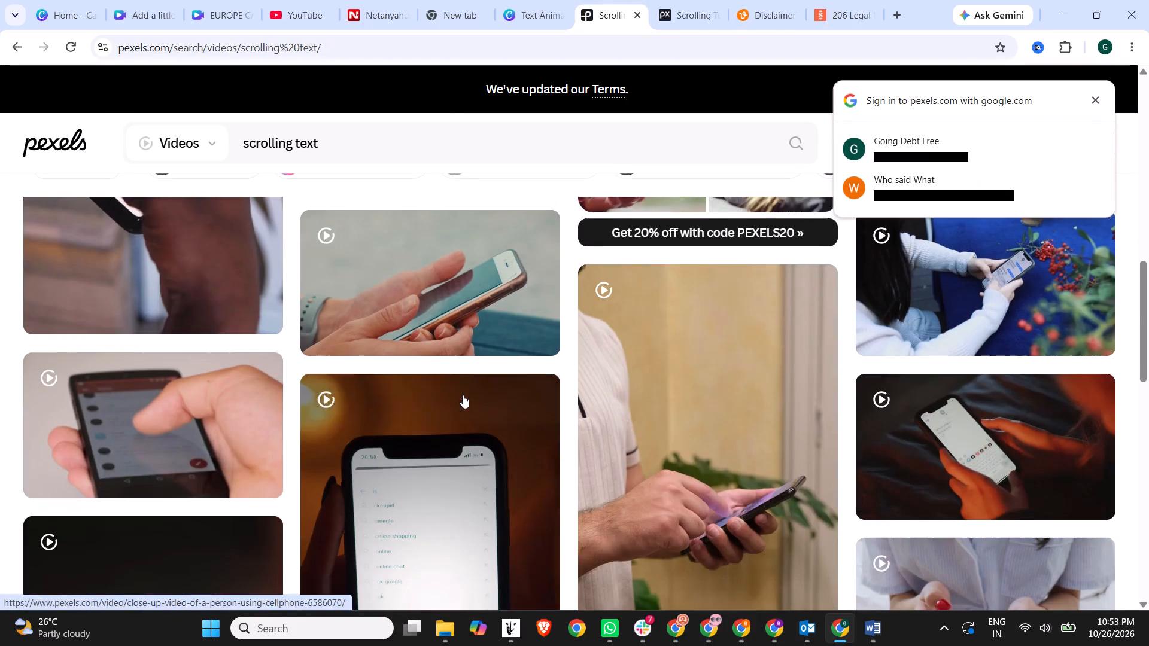
pyautogui.click(550, 0)
pyautogui.click(594, 0)
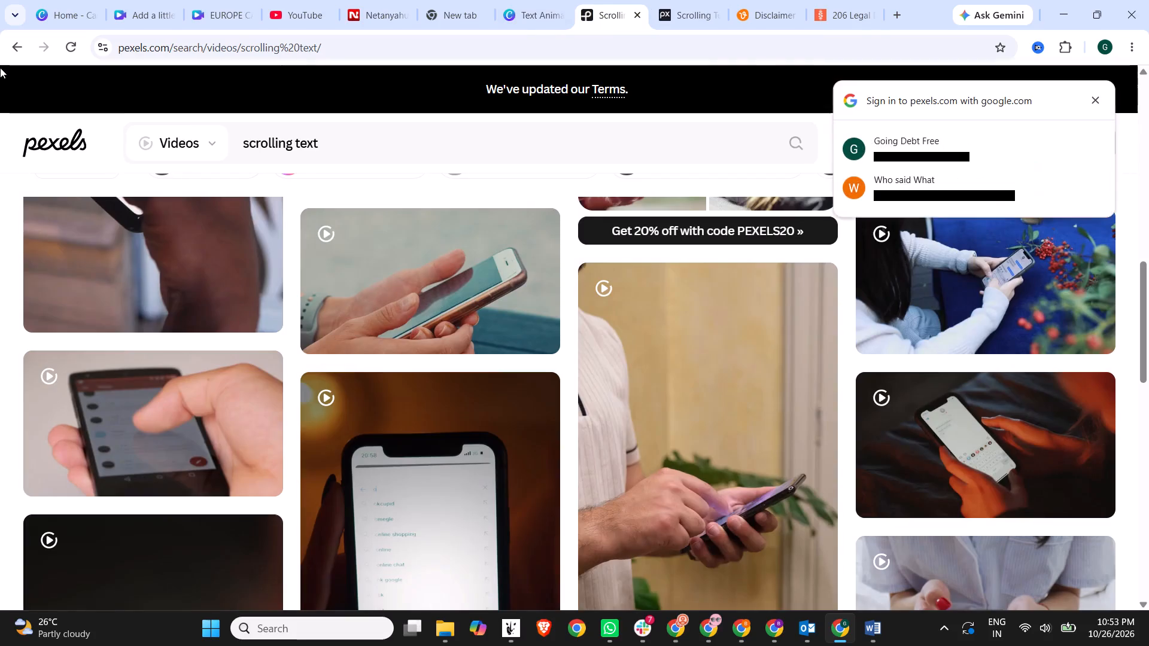
# Return to the Google results and examine the Shutterstock legal disclaimer video listing for a usable scrolling clip.
pyautogui.click(11, 51)
pyautogui.scroll(-3, 386, 300)
pyautogui.click(350, 246)
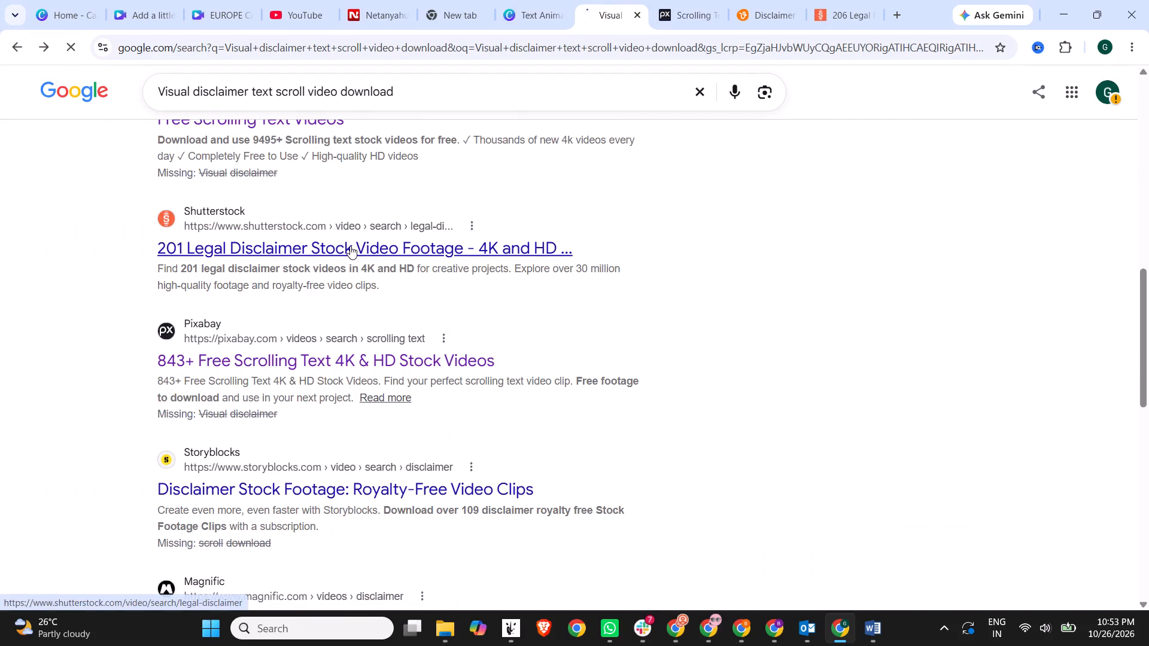
pyautogui.scroll(-13, 545, 315)
pyautogui.scroll(4, 472, 350)
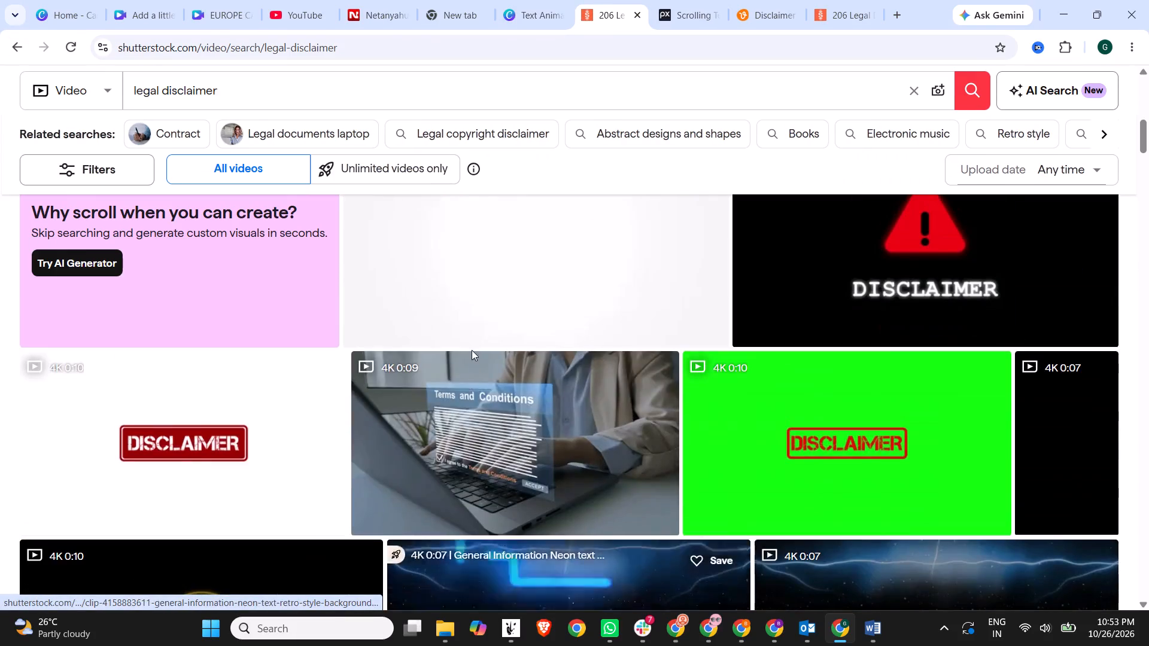
pyautogui.scroll(-5, 465, 383)
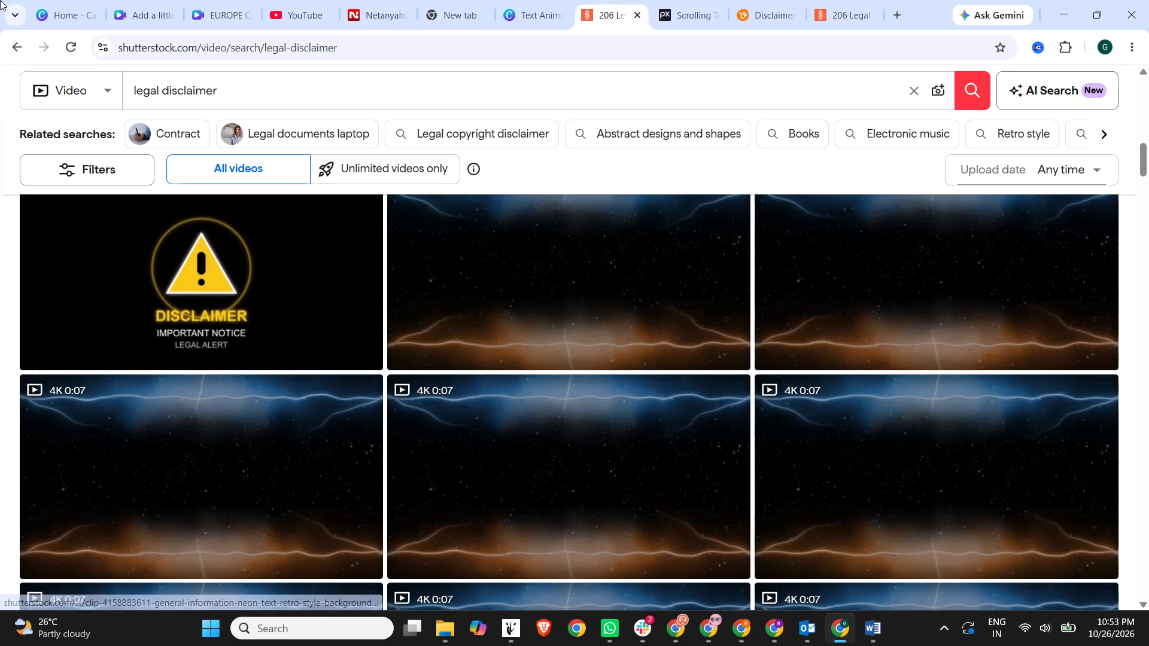
# Check the remaining Google results and run the related search "Visual disclaimer text scroll video download no copyright".
pyautogui.click(11, 40)
pyautogui.scroll(-3, 339, 276)
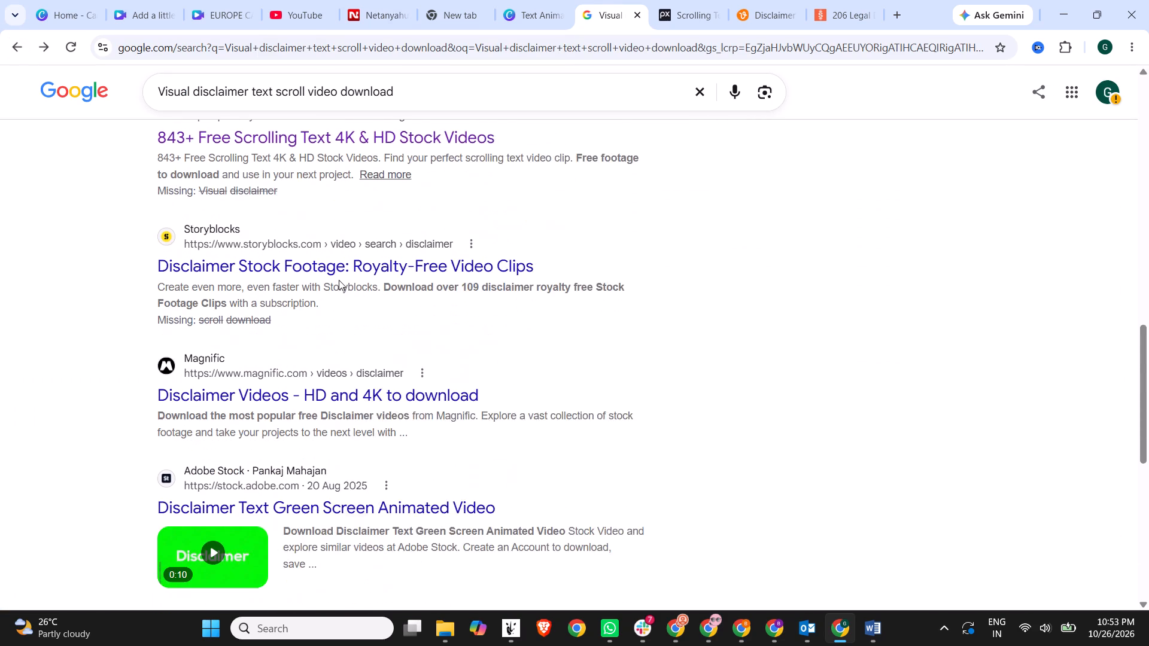
pyautogui.scroll(-2, 339, 280)
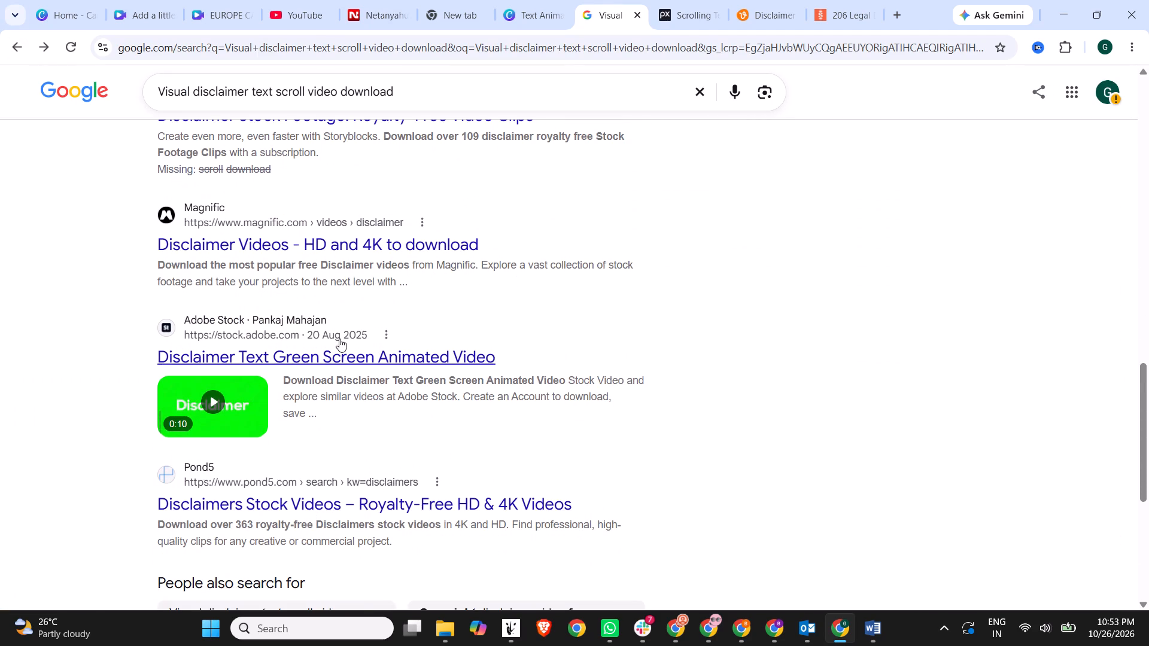
pyautogui.scroll(-4, 339, 352)
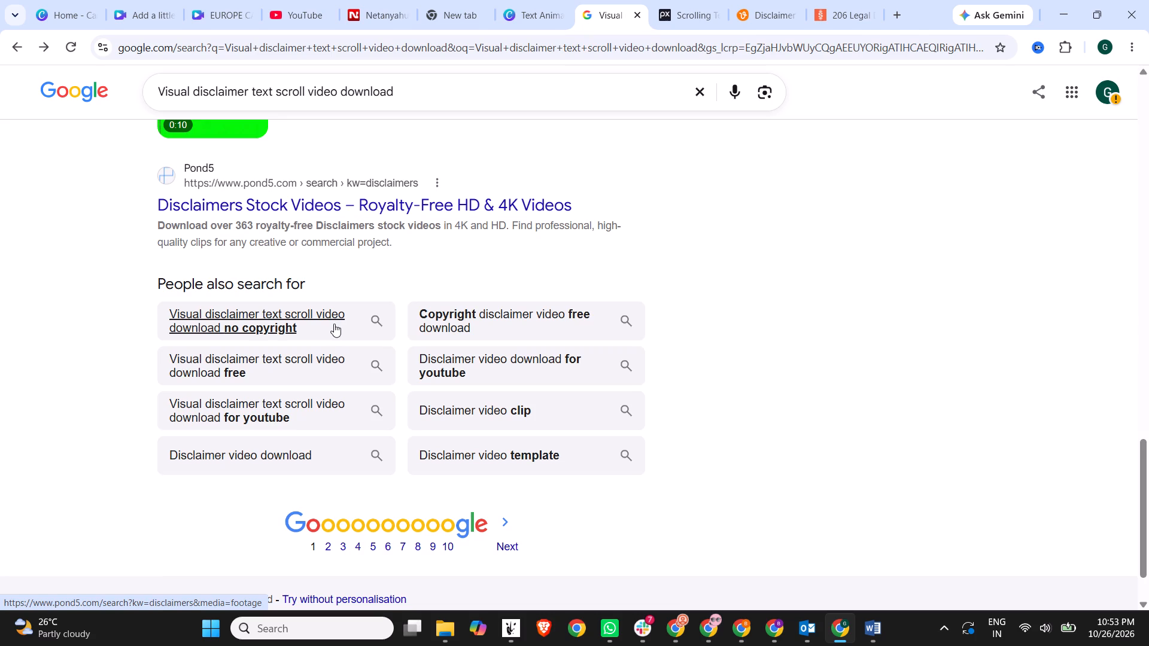
pyautogui.click(312, 315)
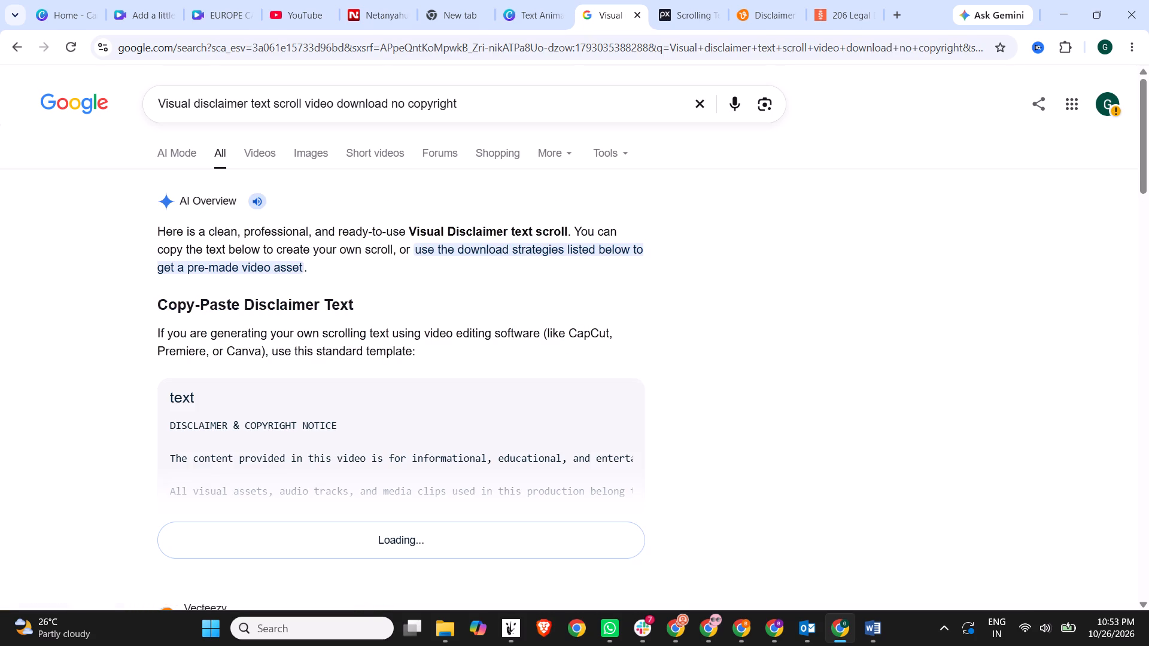
# Read the AI Overview's download advice and copy its YouTube search phrase "Motion graphics disclaimer text scroll royalty free".
pyautogui.scroll(-5, 289, 309)
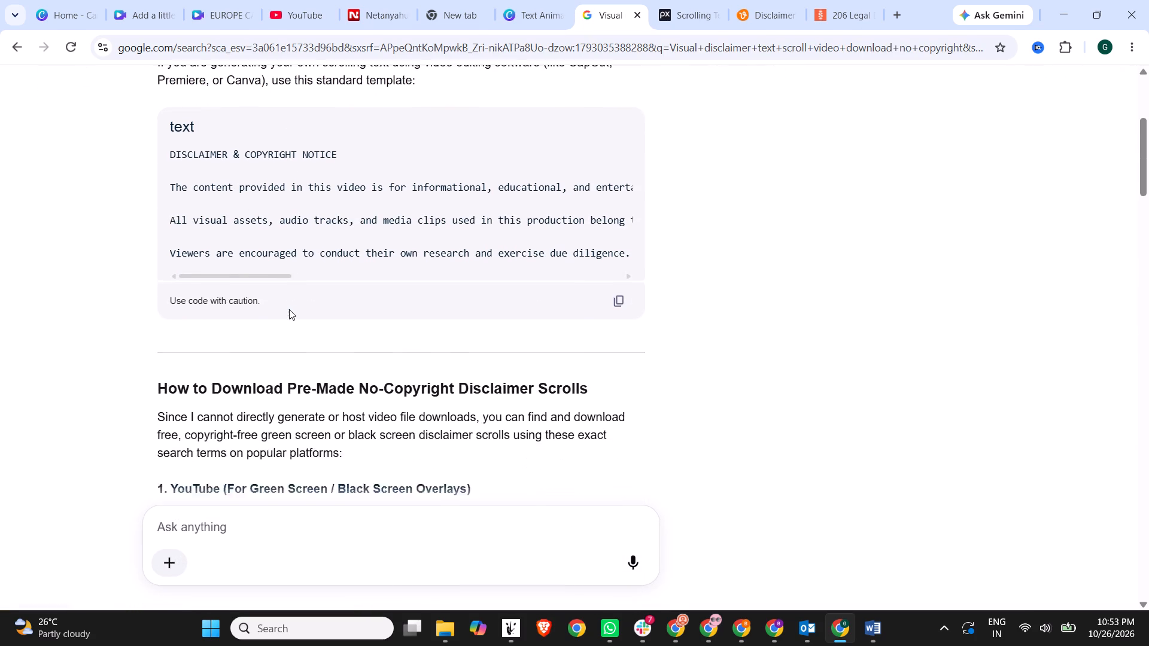
pyautogui.scroll(-2, 289, 309)
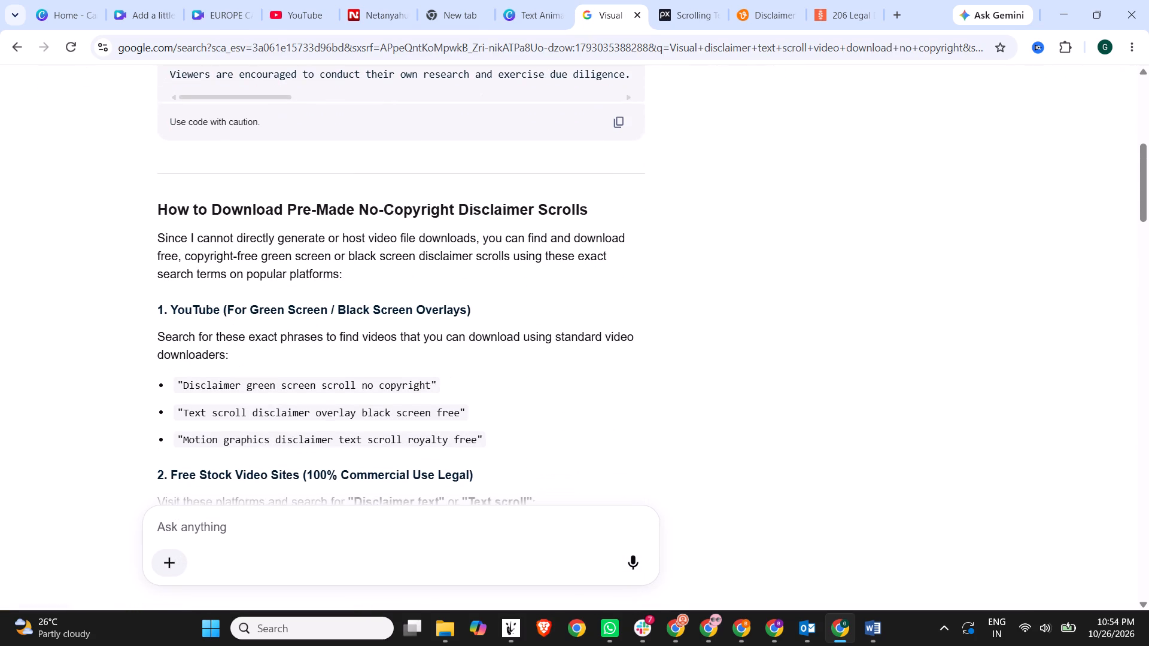
pyautogui.scroll(-1, 289, 309)
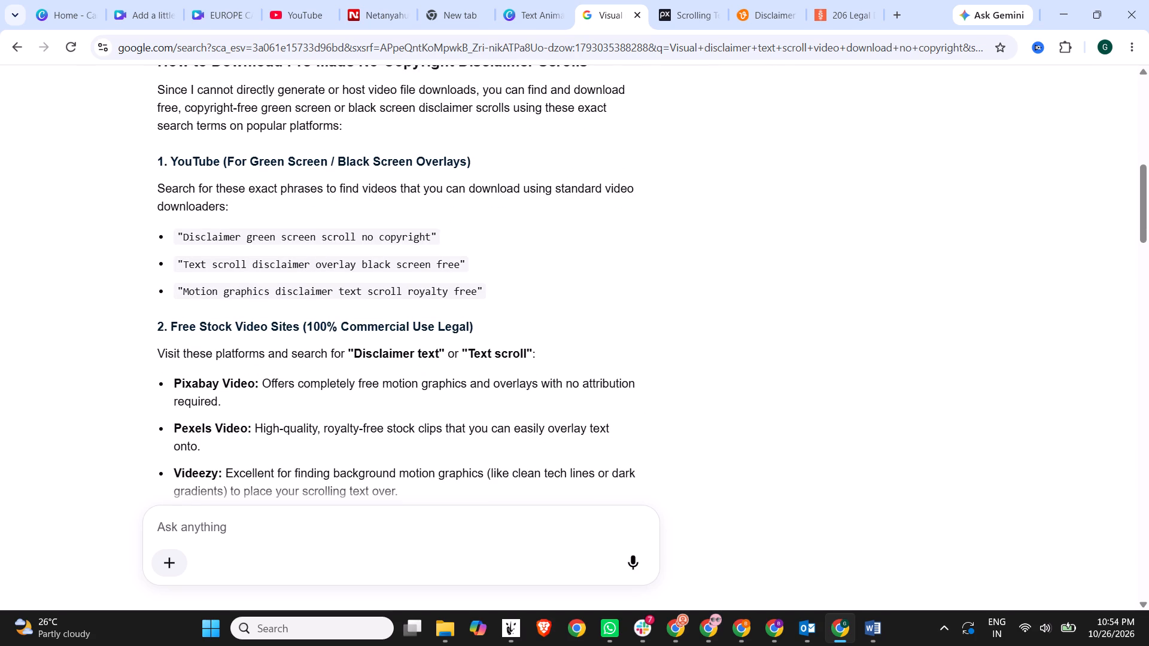
pyautogui.moveTo(183, 240); pyautogui.dragTo(406, 243)
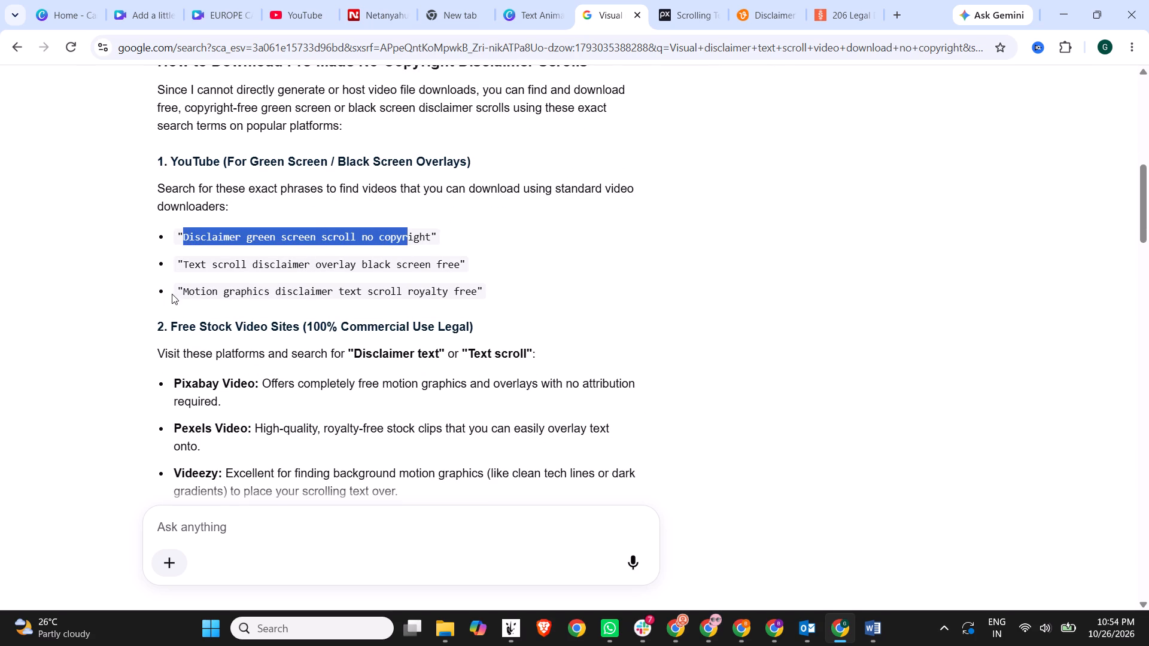
pyautogui.moveTo(184, 294); pyautogui.dragTo(476, 290)
pyautogui.rightClick(432, 289)
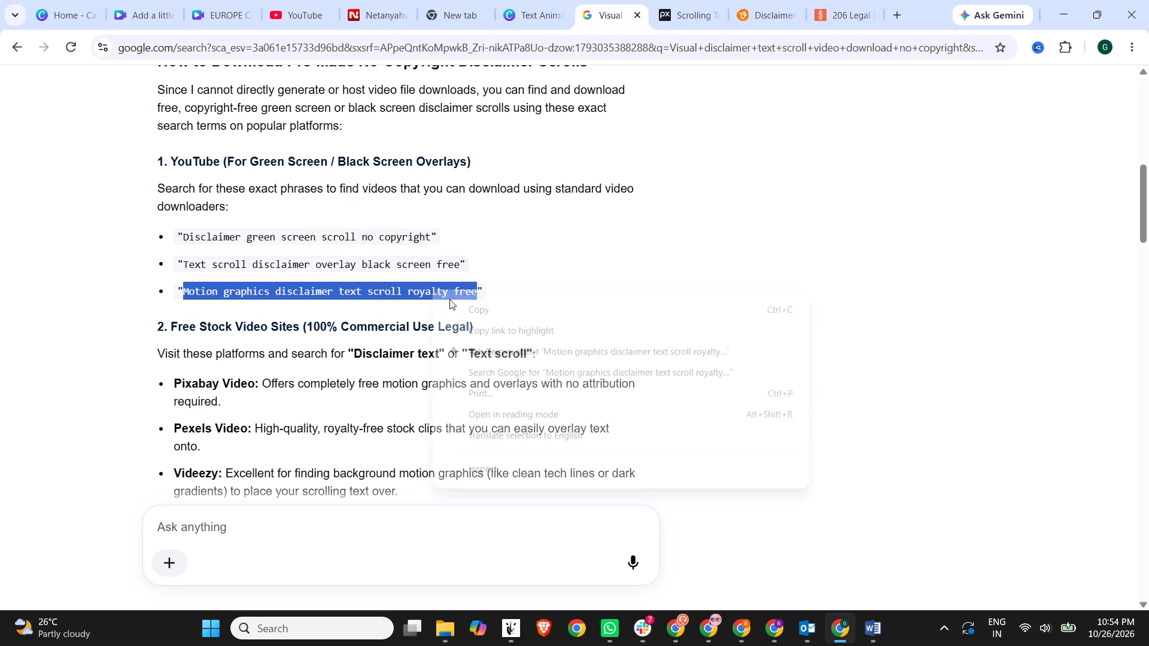
pyautogui.click(464, 312)
# Search YouTube in a new tab for "Motion graphics disclaimer text scroll royalty free".
pyautogui.click(899, 24)
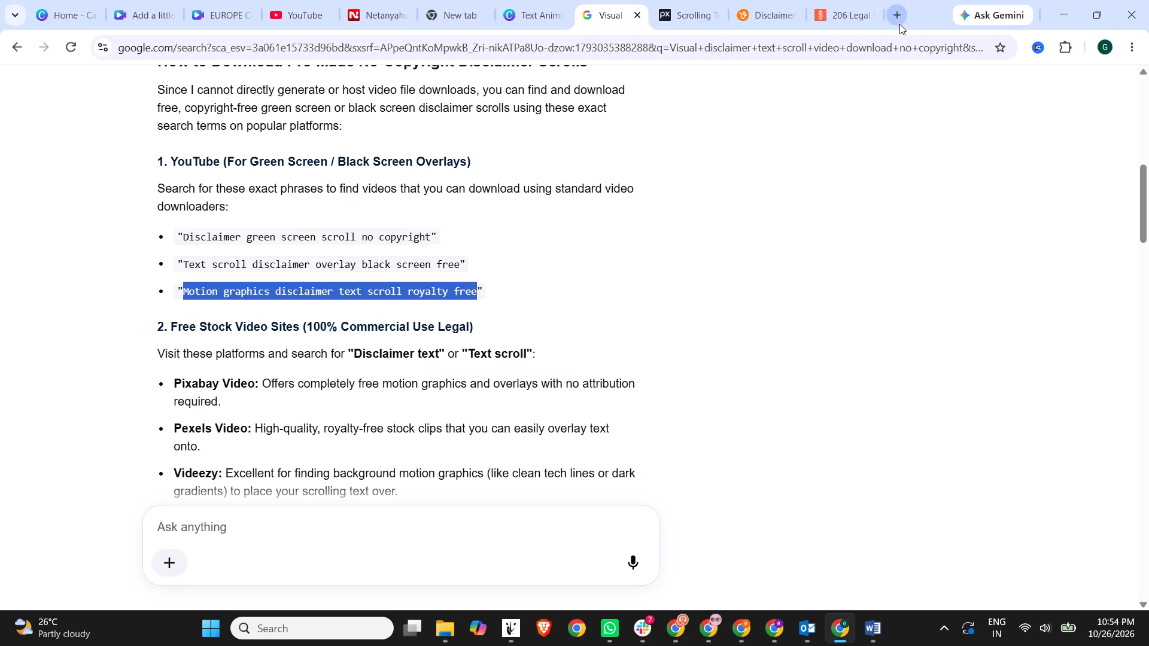
pyautogui.write('you')
pyautogui.press('Return')
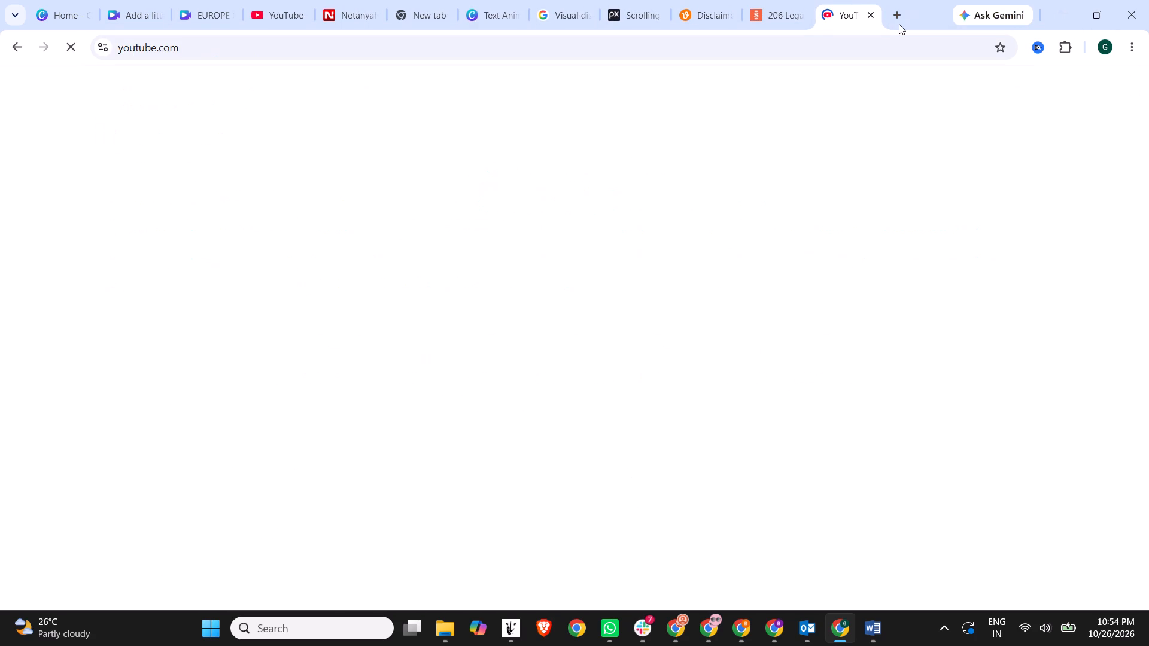
pyautogui.click(375, 91)
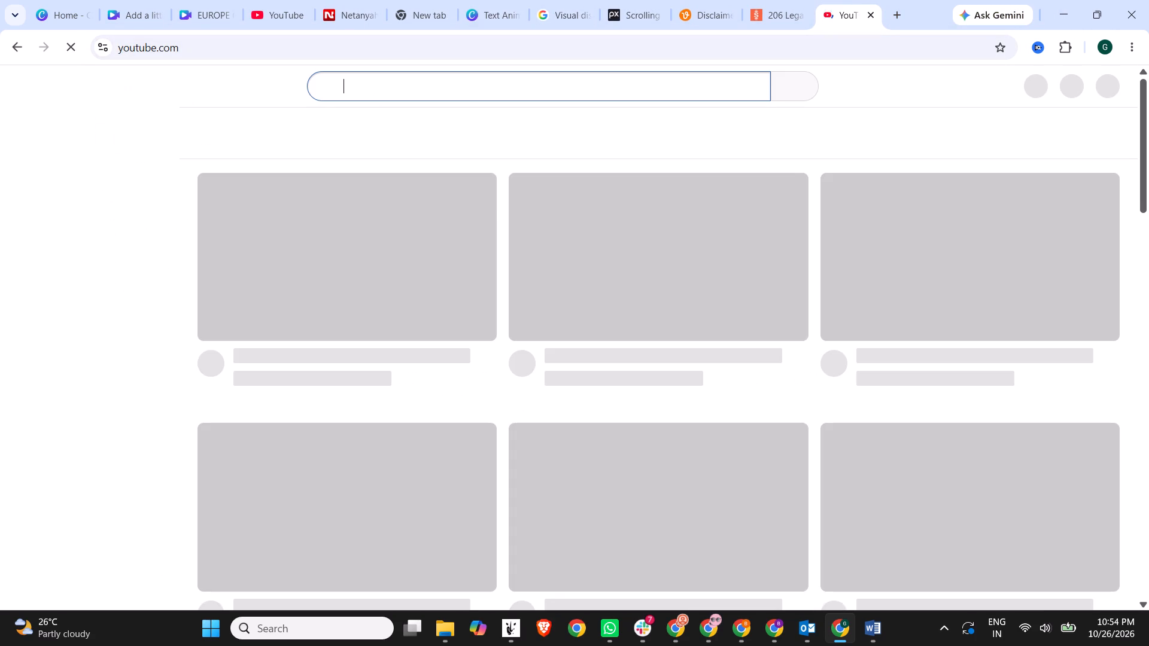
pyautogui.hotkey('ctrl', 'v')
pyautogui.press('Return')
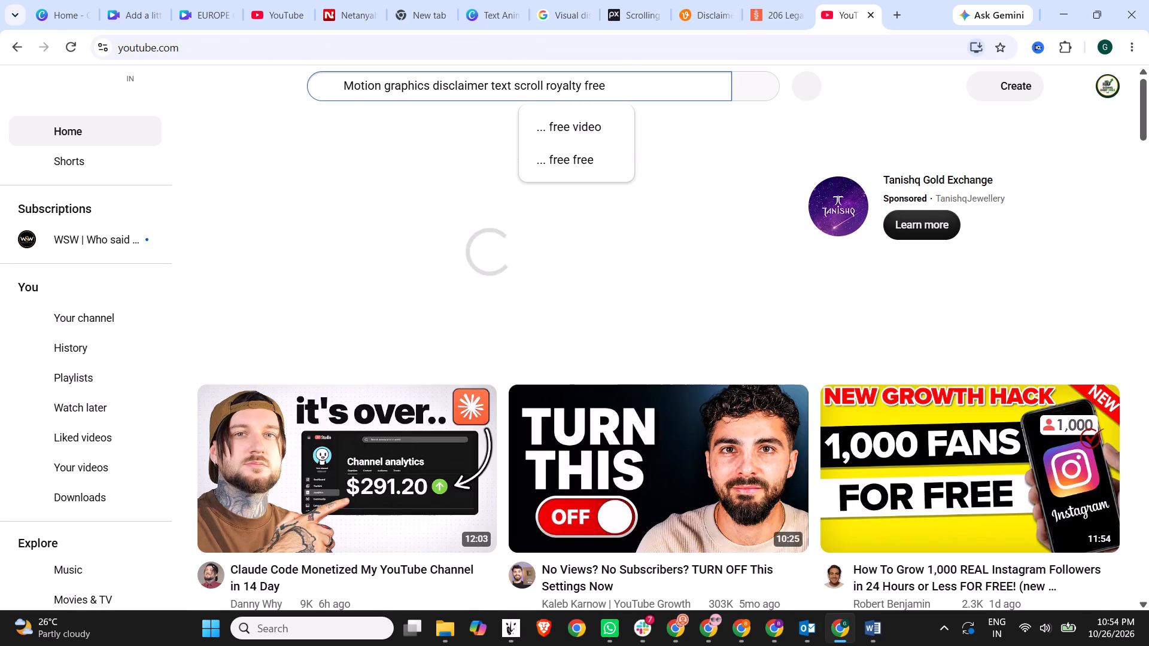
pyautogui.click(631, 82)
pyautogui.press('Return')
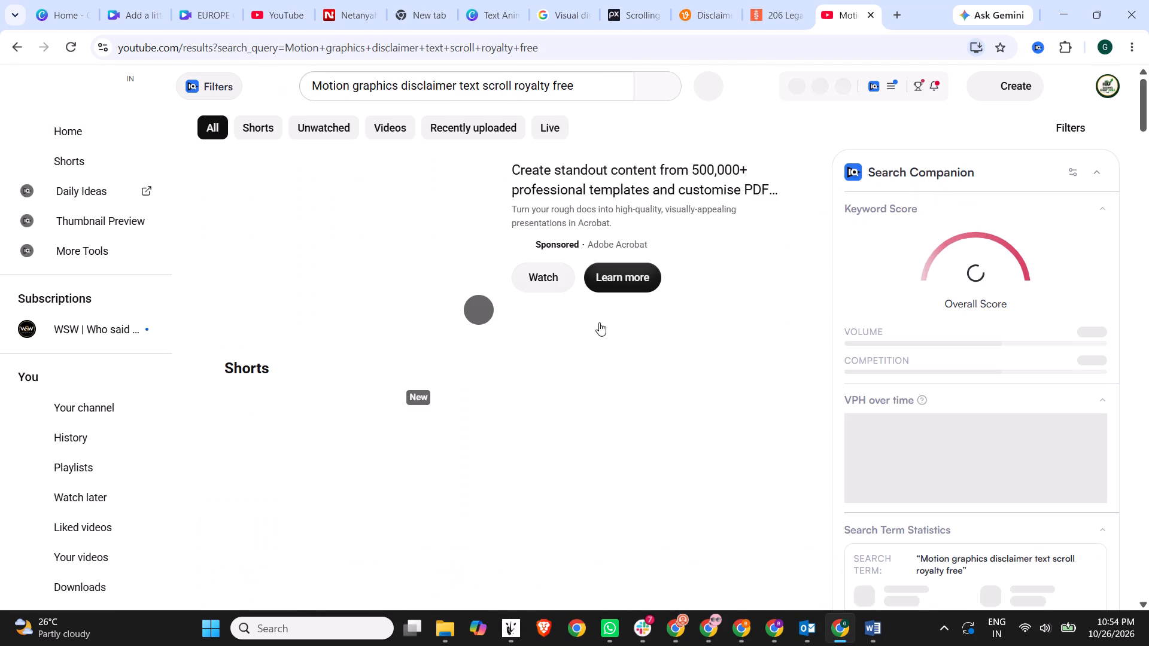
# Look through the YouTube results for a ready-made scrolling disclaimer clip, then recheck the Google AI Overview.
pyautogui.scroll(-8, 577, 301)
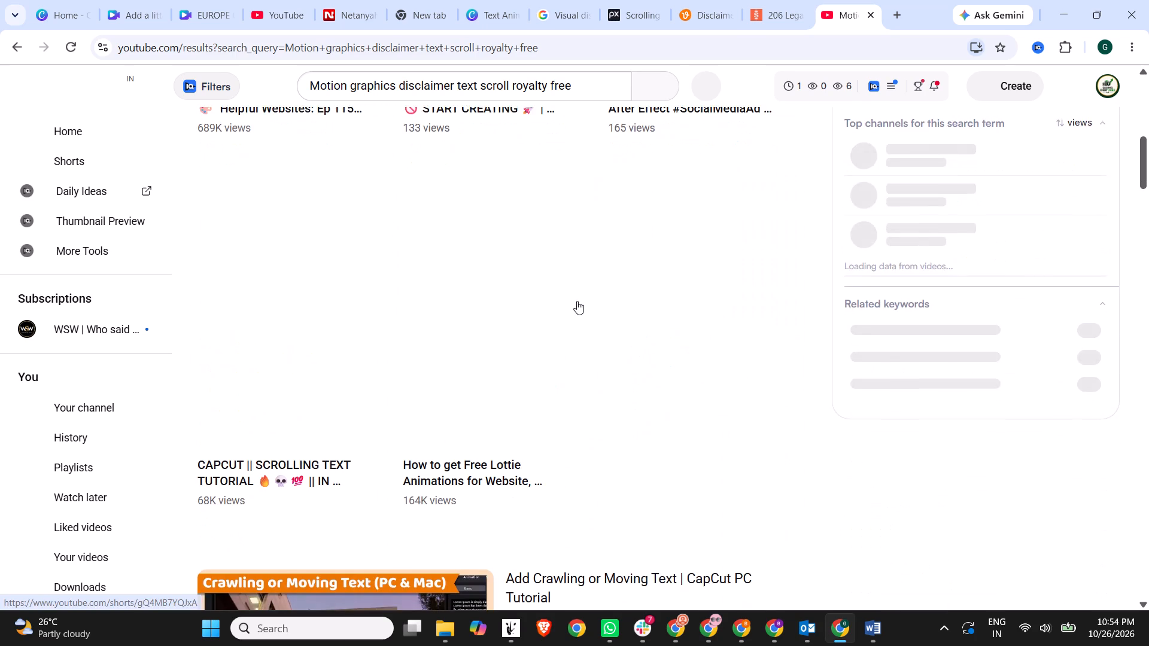
pyautogui.scroll(-1, 577, 301)
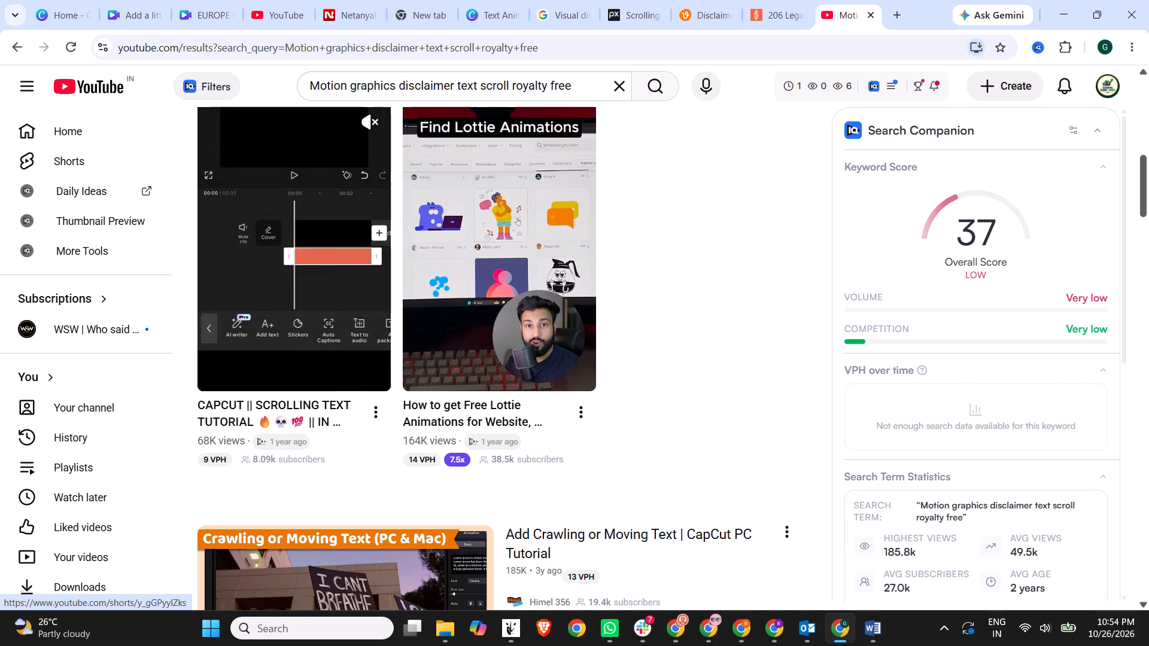
pyautogui.scroll(-4, 318, 292)
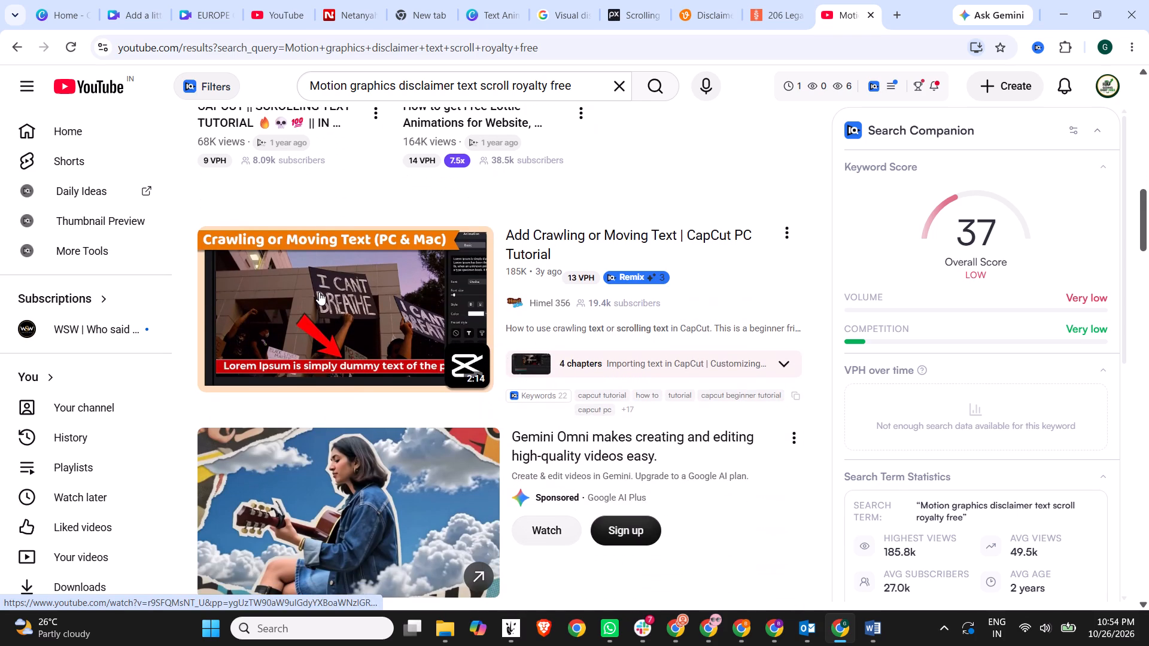
pyautogui.scroll(-5, 319, 292)
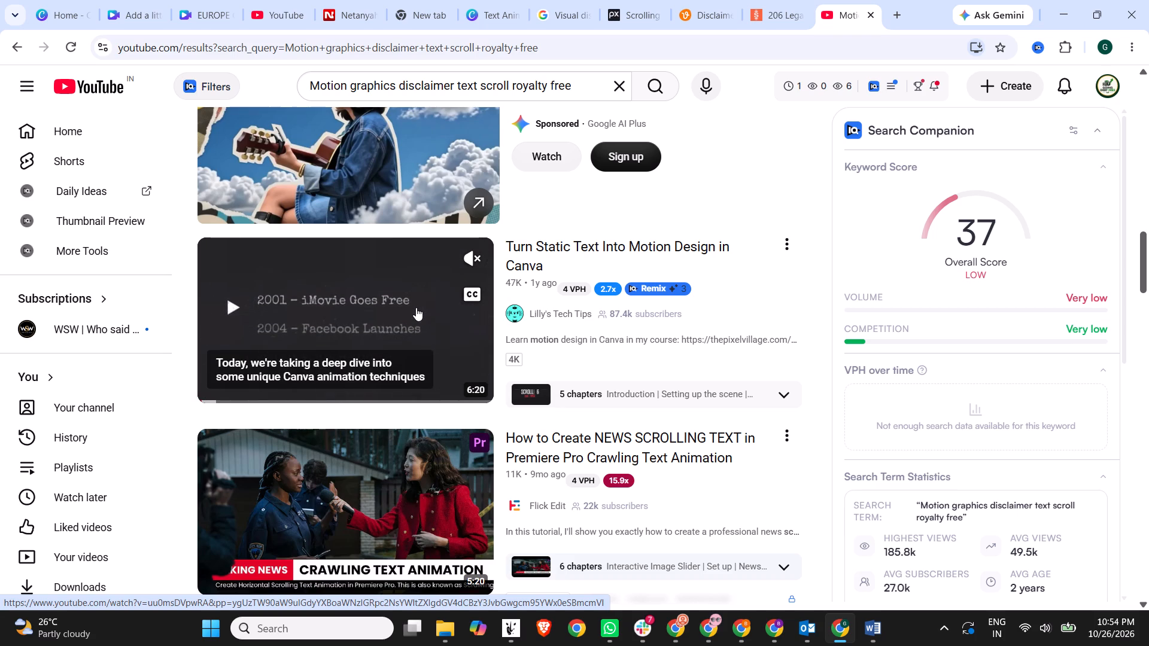
pyautogui.scroll(-4, 416, 307)
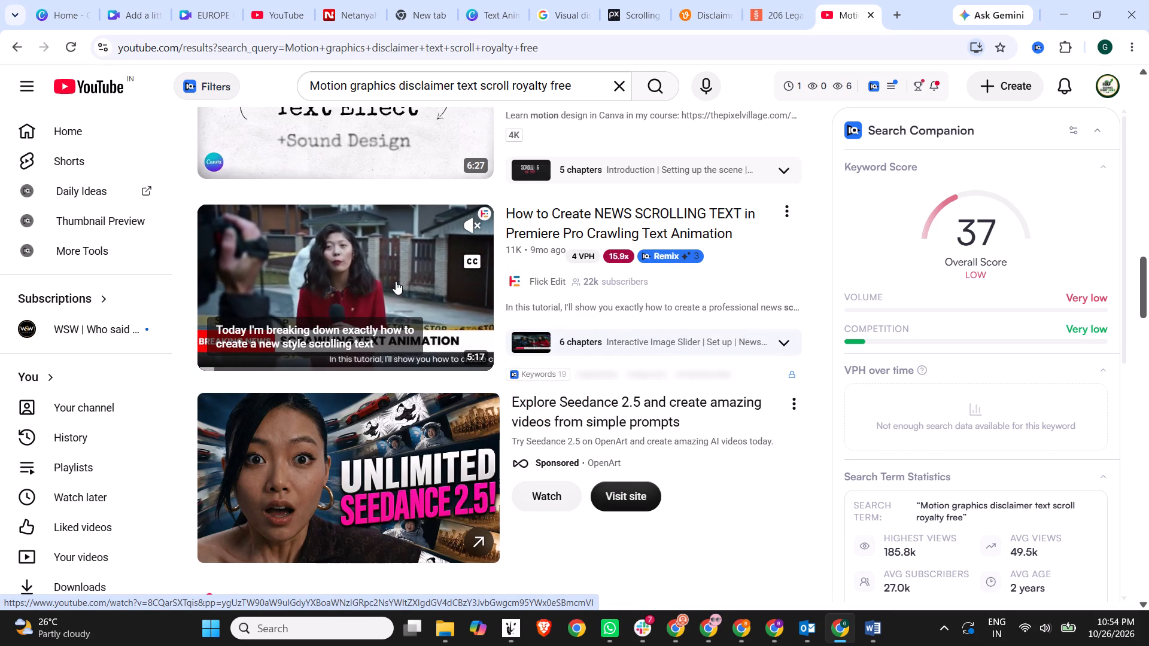
pyautogui.scroll(-2, 396, 281)
pyautogui.scroll(-4, 367, 328)
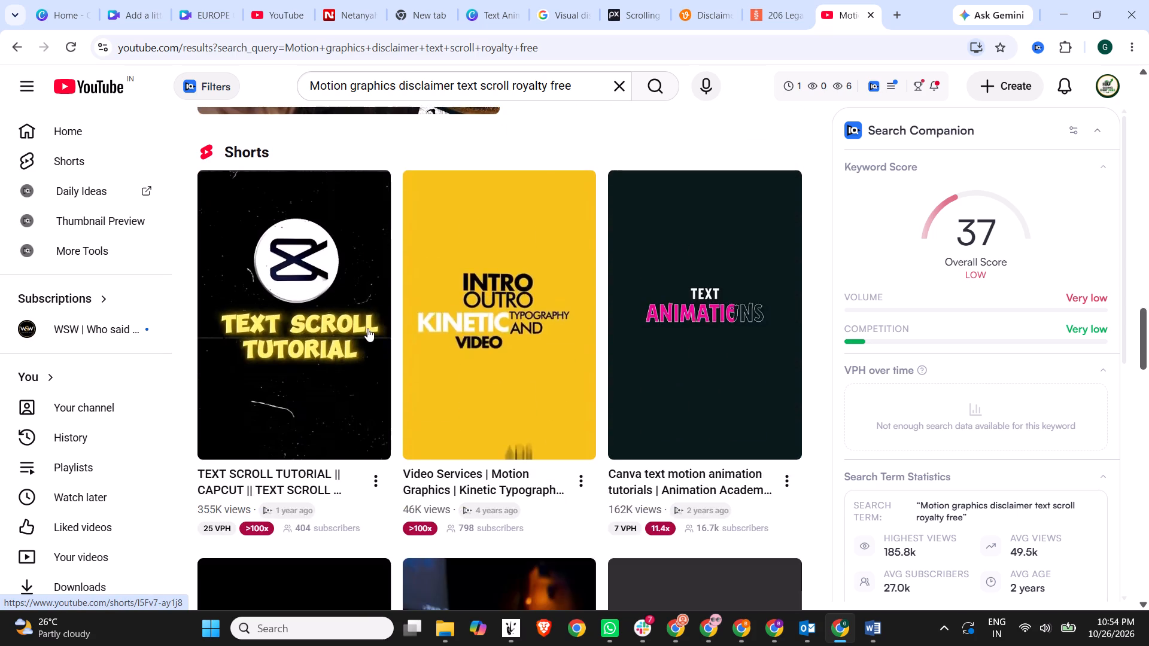
pyautogui.scroll(-14, 367, 328)
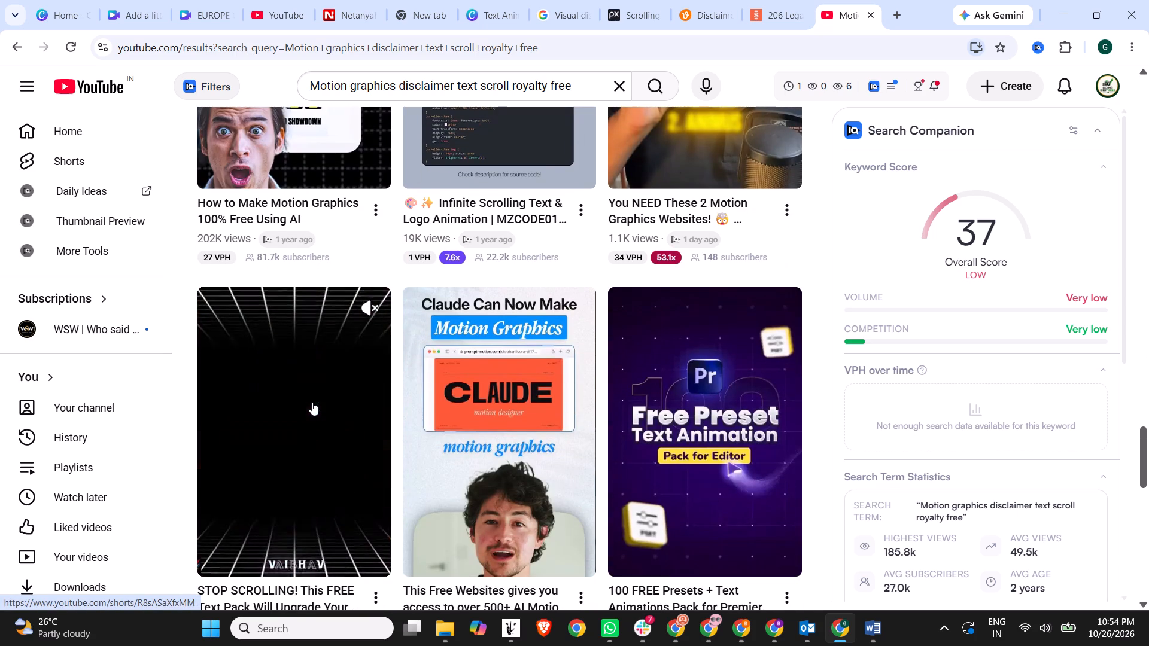
pyautogui.scroll(-5, 543, 385)
pyautogui.scroll(-3, 393, 333)
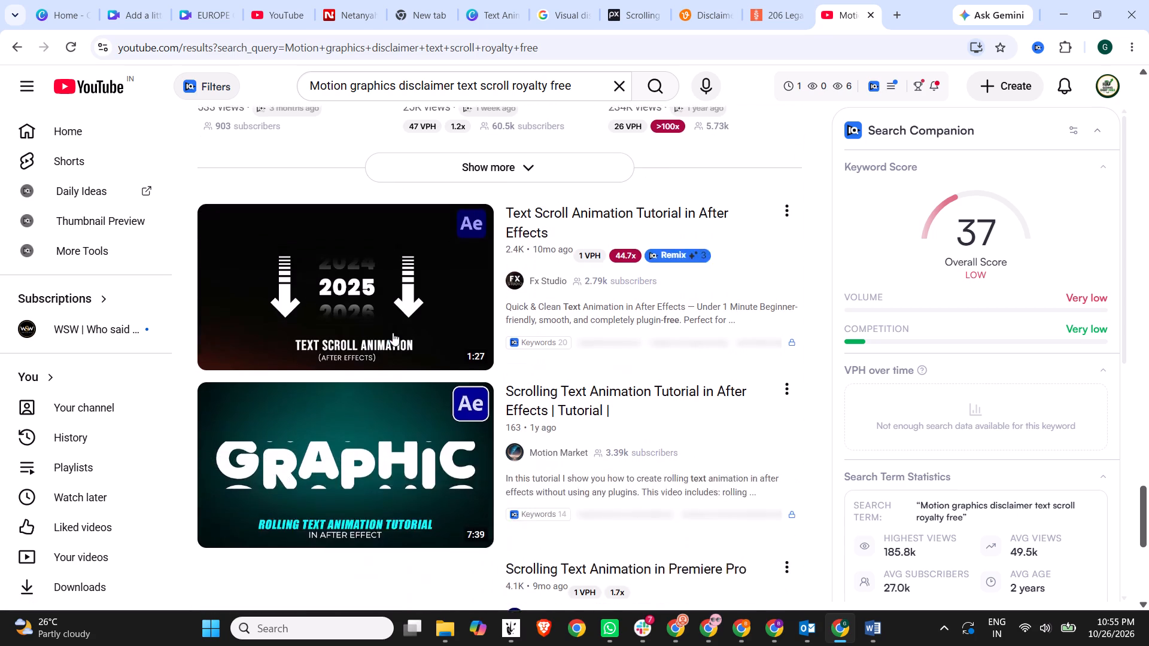
pyautogui.scroll(-3, 375, 384)
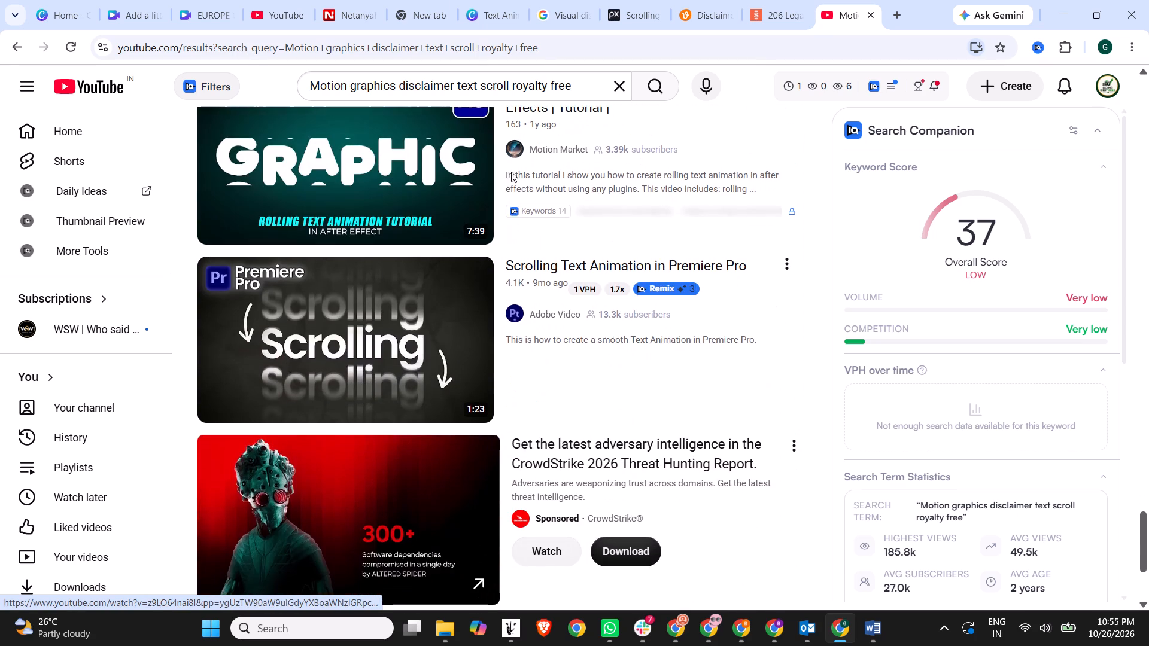
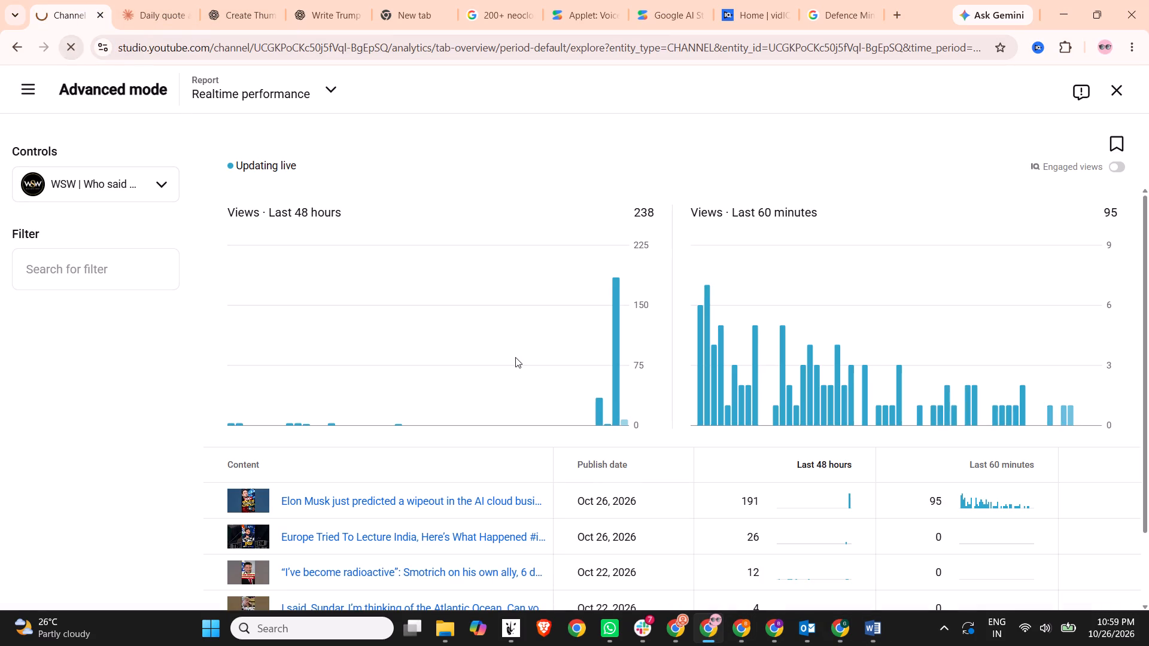
# Show the hidden system tray icons.
pyautogui.click(949, 629)
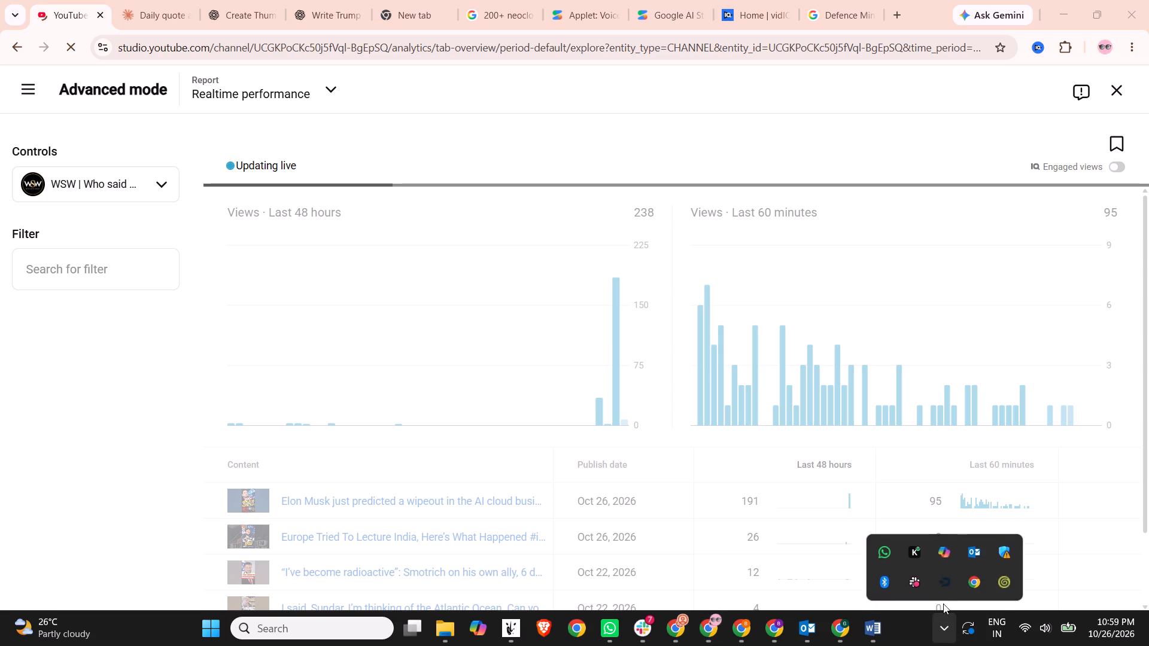
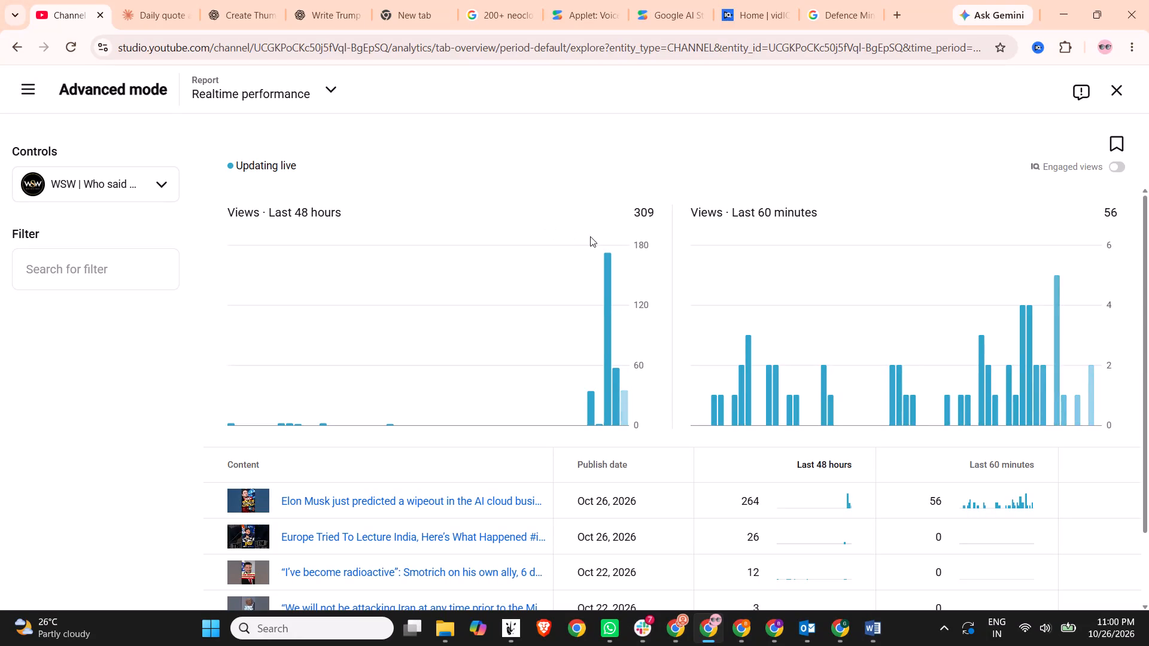
# Review the realtime performance report and the channel analytics overview, including the top content.
pyautogui.scroll(-1, 625, 323)
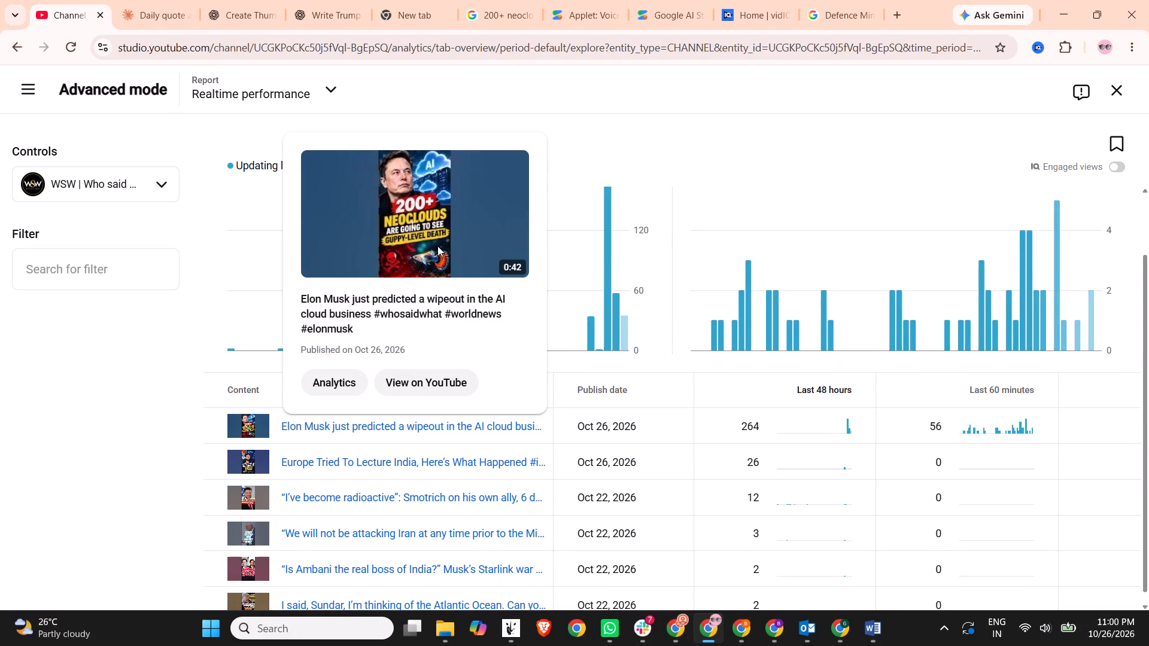
pyautogui.click(1127, 97)
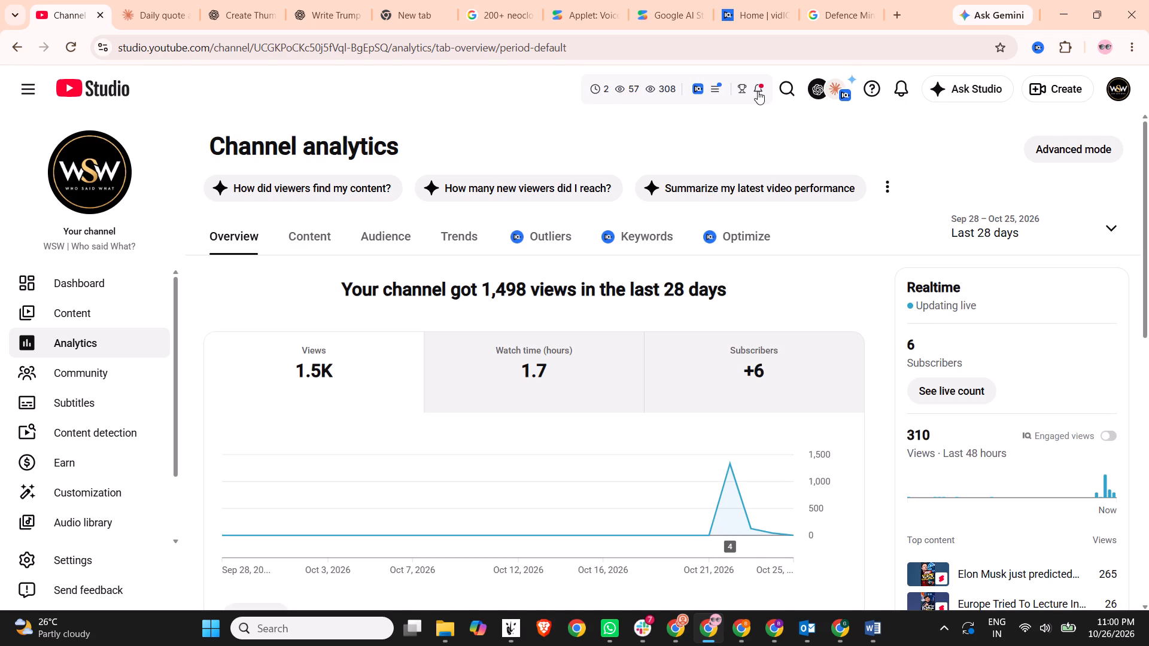
pyautogui.scroll(-5, 698, 269)
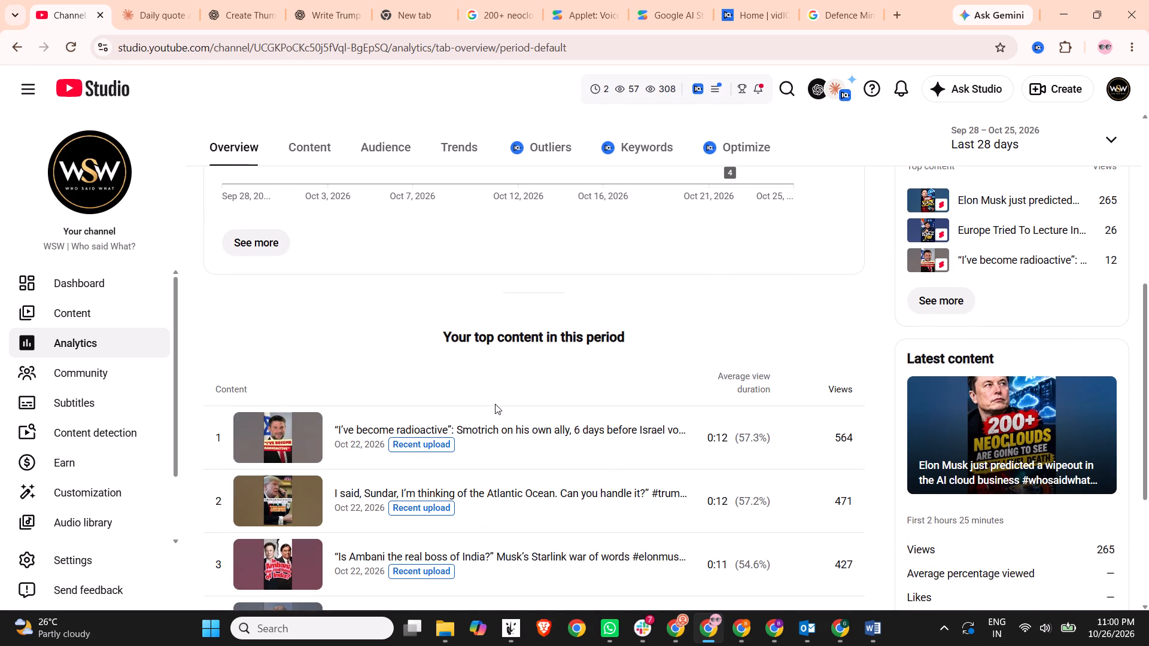
pyautogui.scroll(-5, 431, 441)
# Open the Elon Musk AI cloud business Short from the channel's Shorts and read its title and description.
pyautogui.click(89, 317)
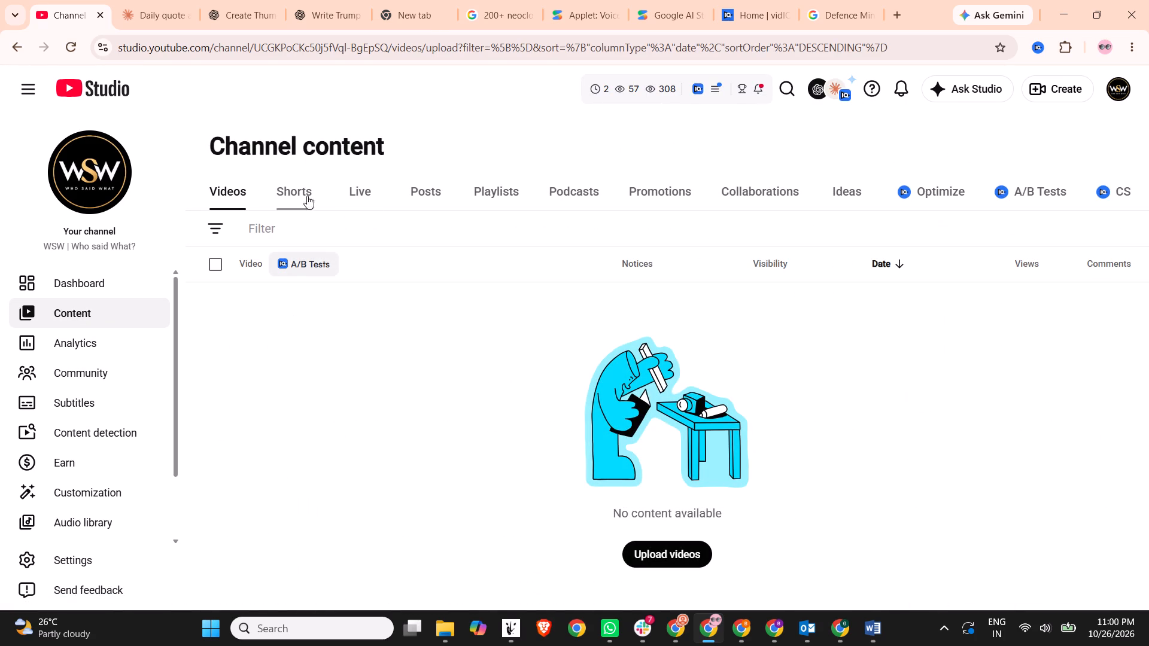
pyautogui.click(309, 190)
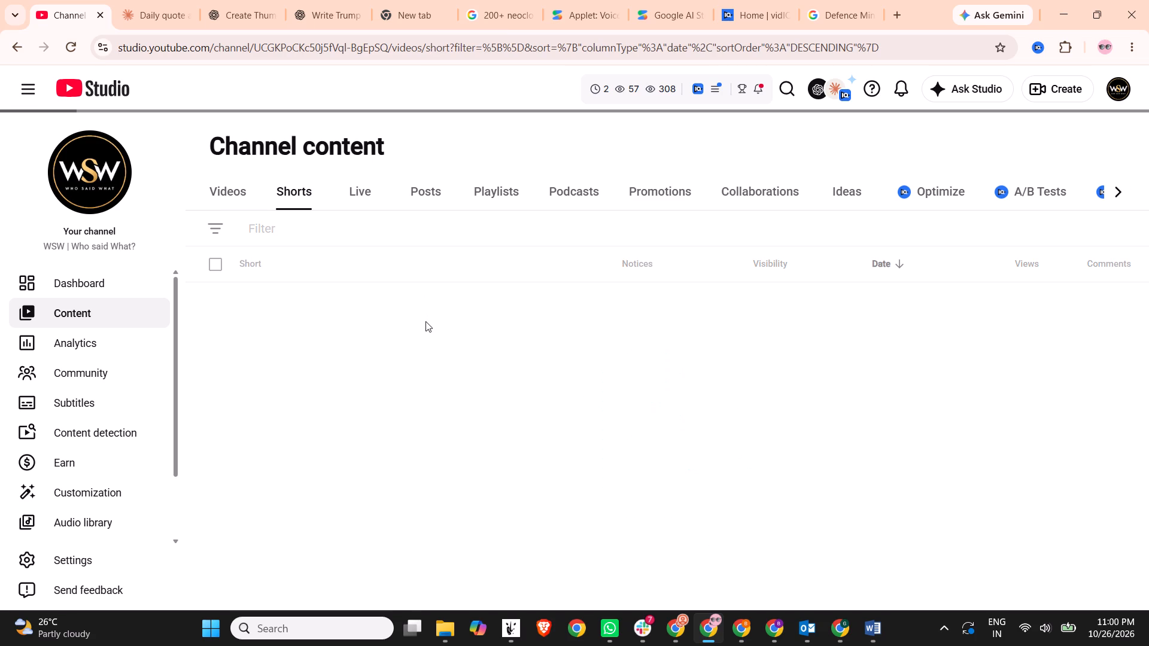
pyautogui.scroll(-1, 446, 324)
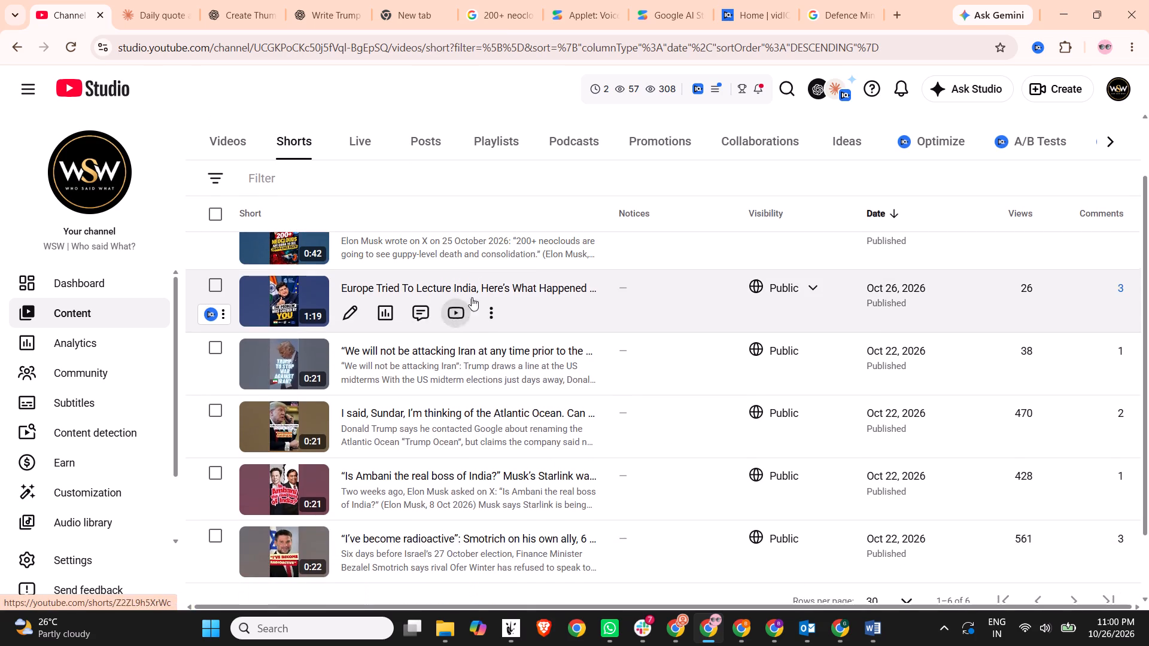
pyautogui.scroll(3, 513, 310)
pyautogui.click(496, 303)
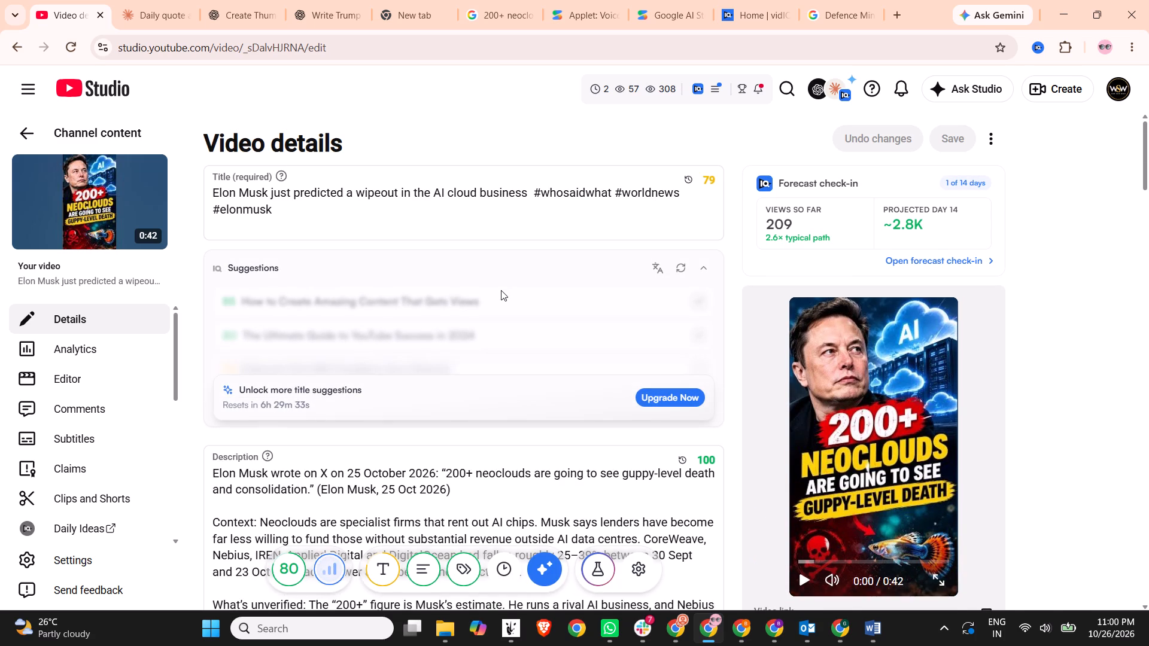
pyautogui.scroll(-2, 500, 290)
pyautogui.scroll(-1, 380, 257)
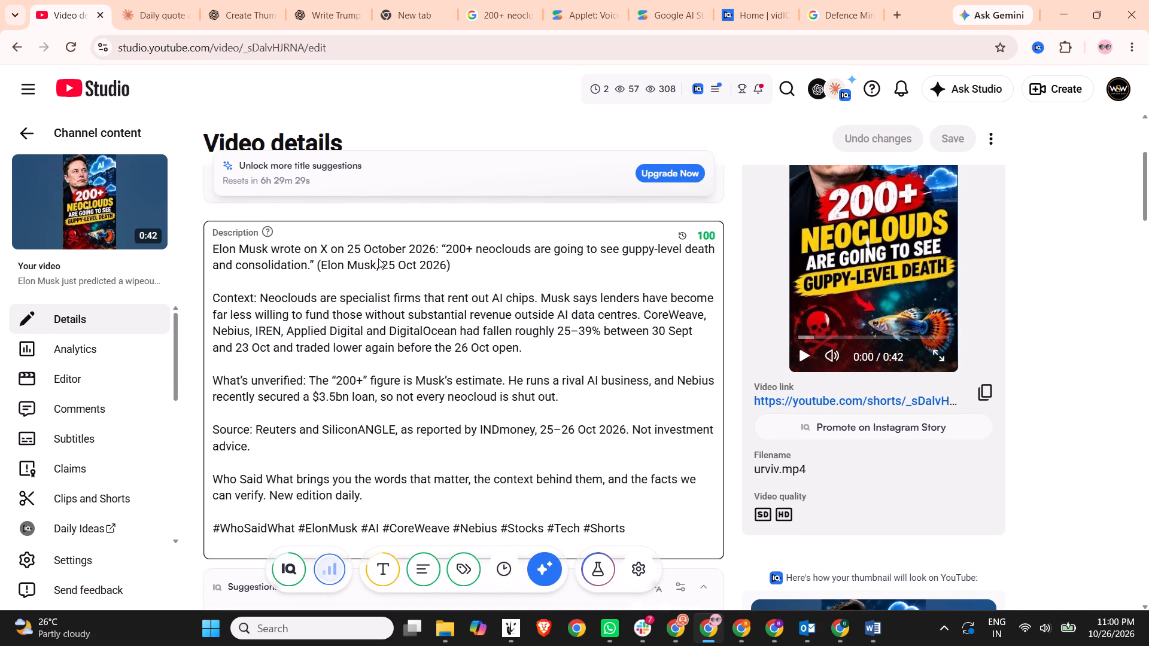
# Examine this Short's analytics for engagement, reach and audience, and finish on the overview.
pyautogui.click(81, 355)
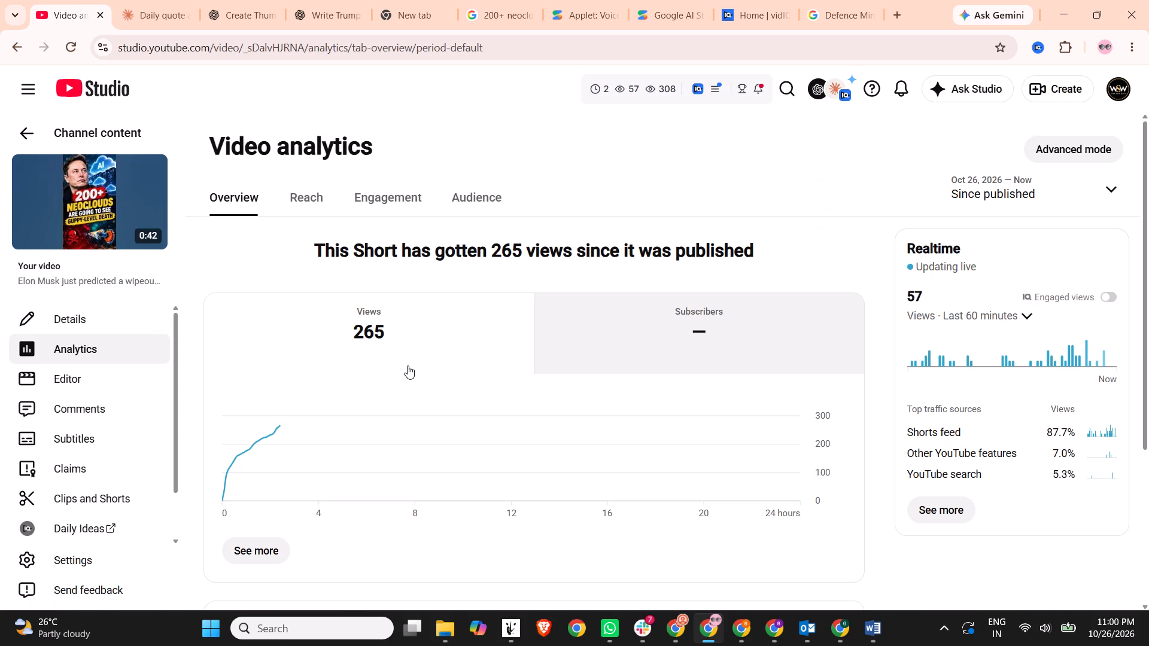
pyautogui.click(411, 202)
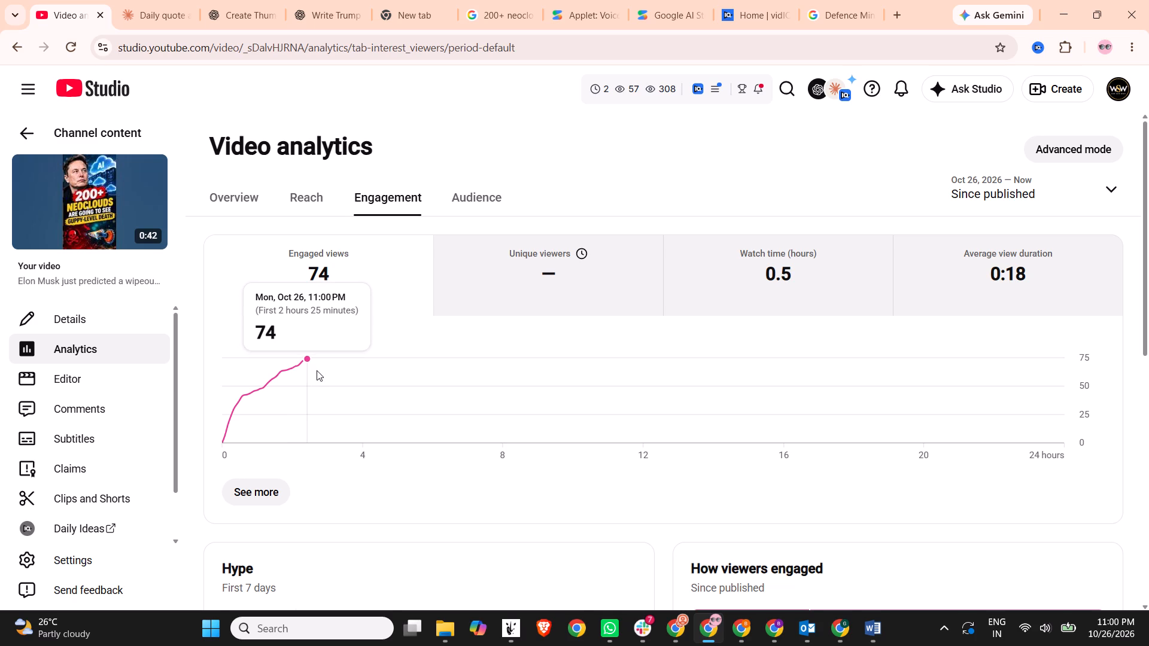
pyautogui.click(315, 205)
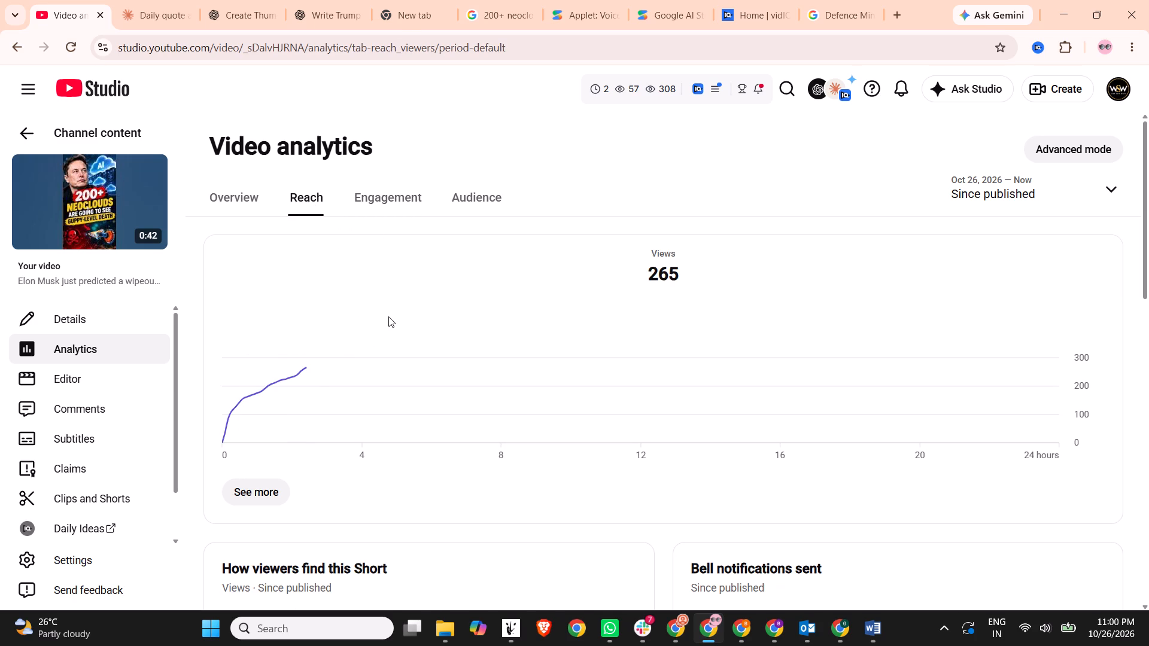
pyautogui.click(463, 197)
pyautogui.scroll(-3, 387, 318)
pyautogui.scroll(-6, 435, 343)
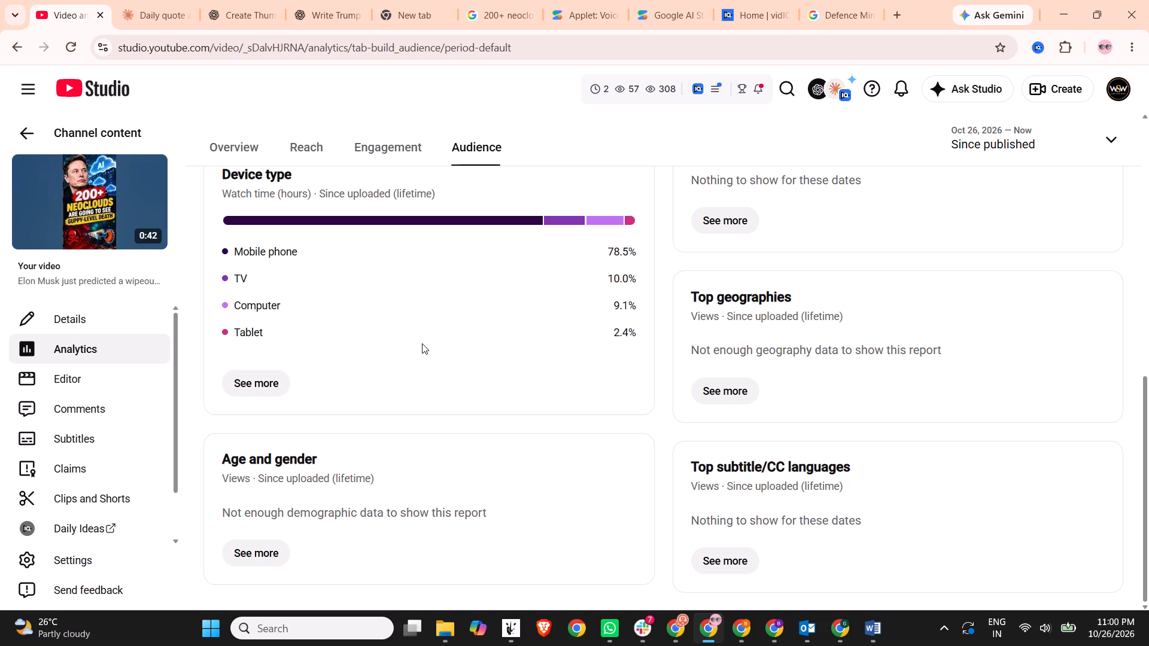
pyautogui.scroll(5, 409, 333)
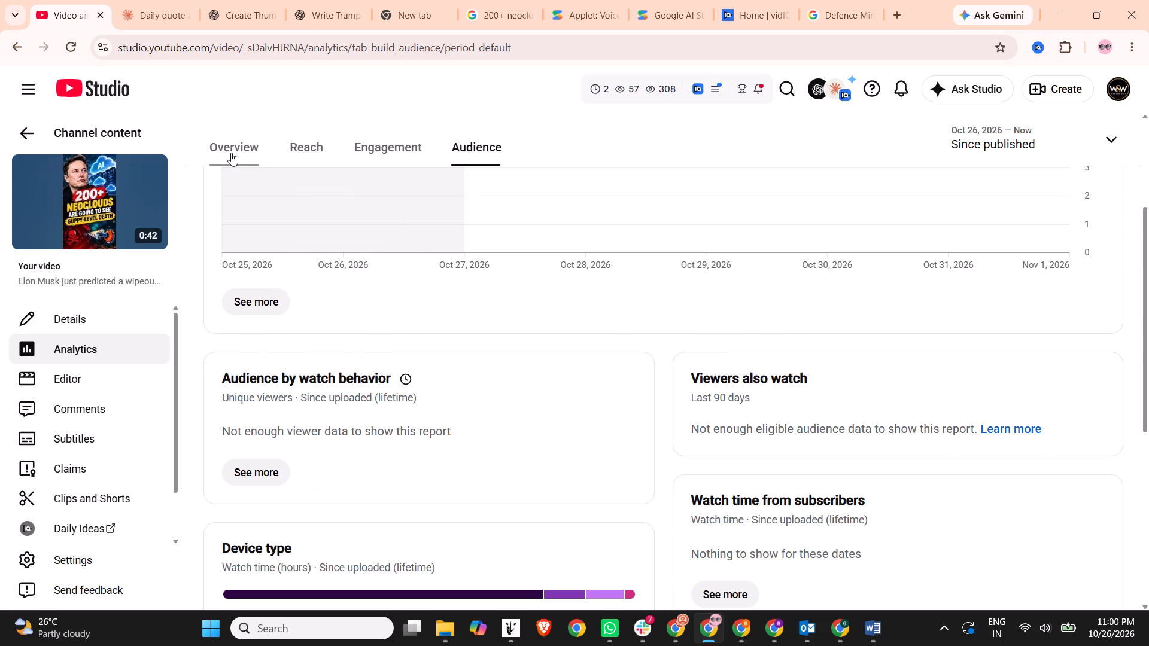
pyautogui.click(231, 153)
pyautogui.scroll(-1, 506, 377)
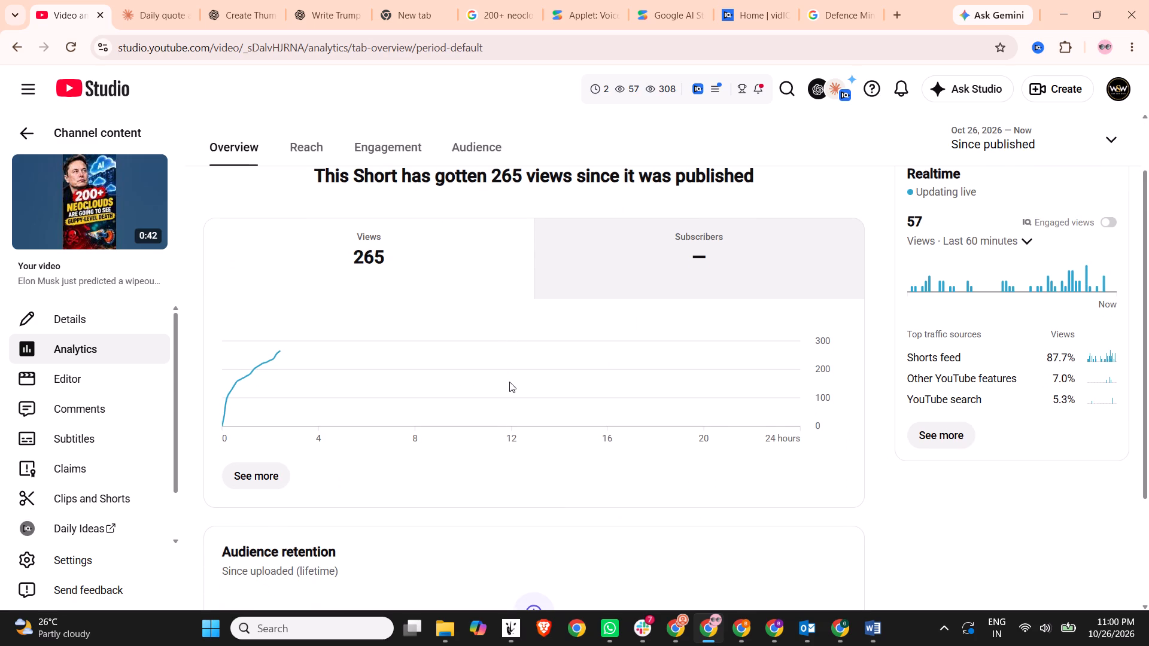
pyautogui.click(1104, 219)
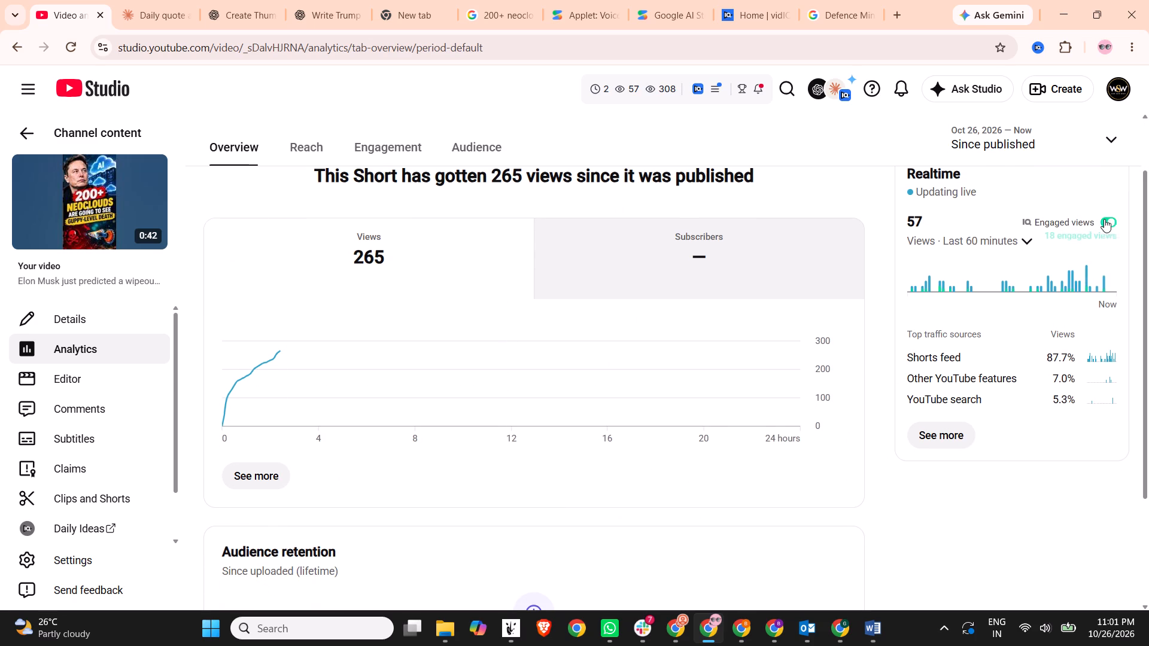
pyautogui.click(1105, 224)
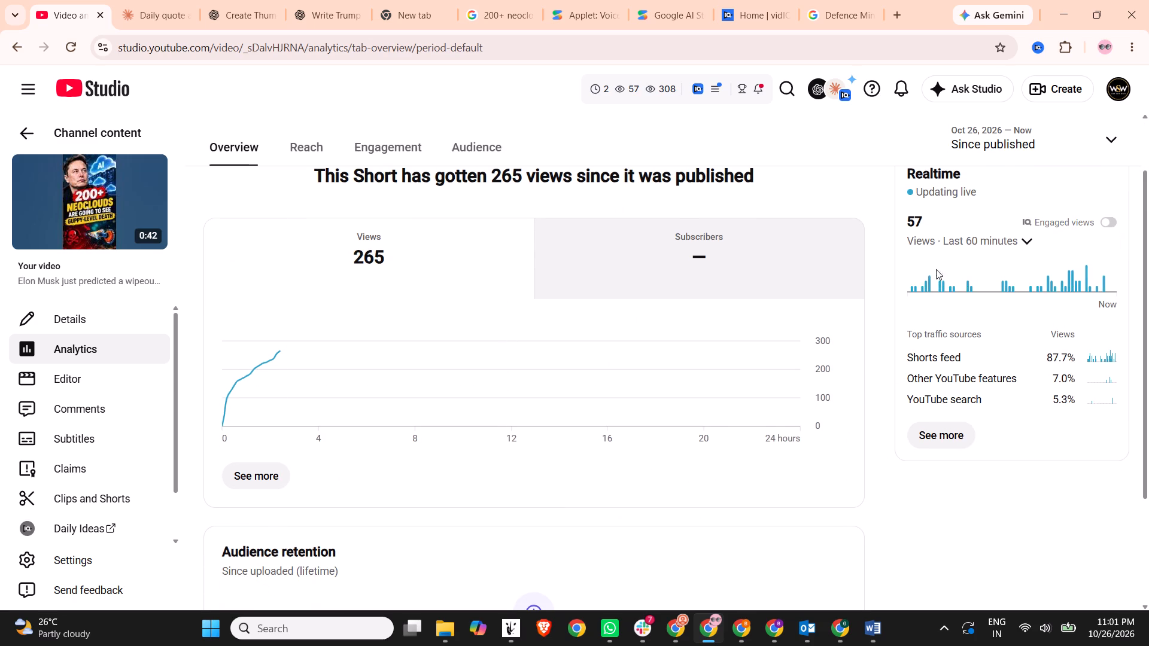
pyautogui.click(934, 429)
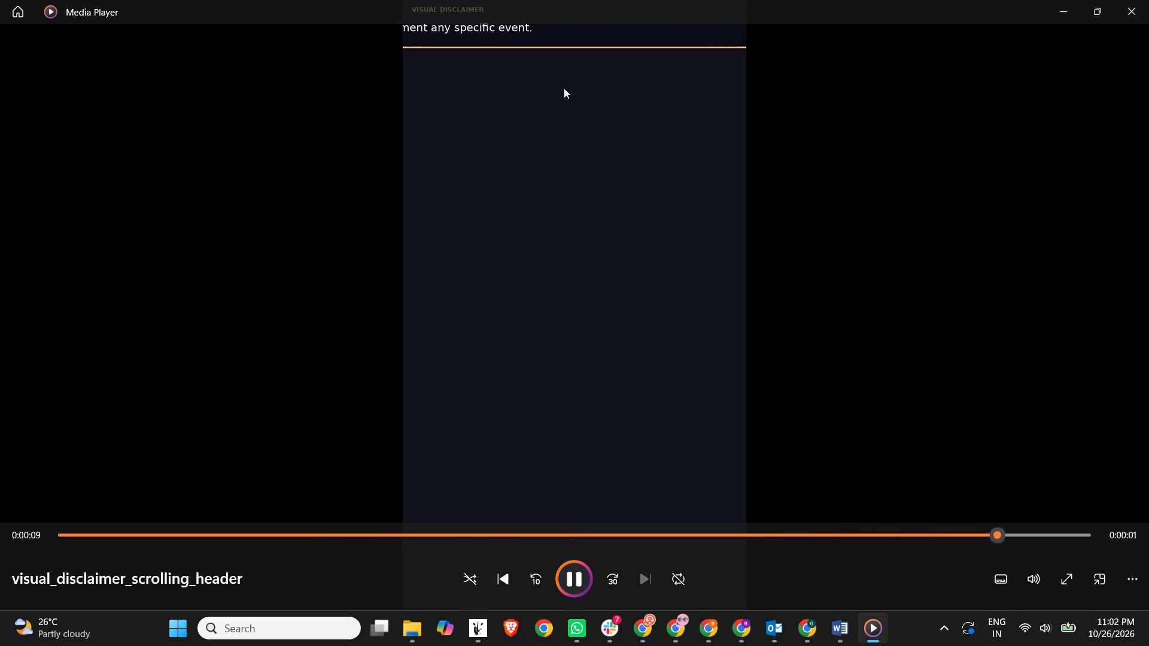
# Close the disclaimer video player and switch to the "Add a little bit of body text" Canva design.
pyautogui.click(1135, 6)
pyautogui.click(186, 0)
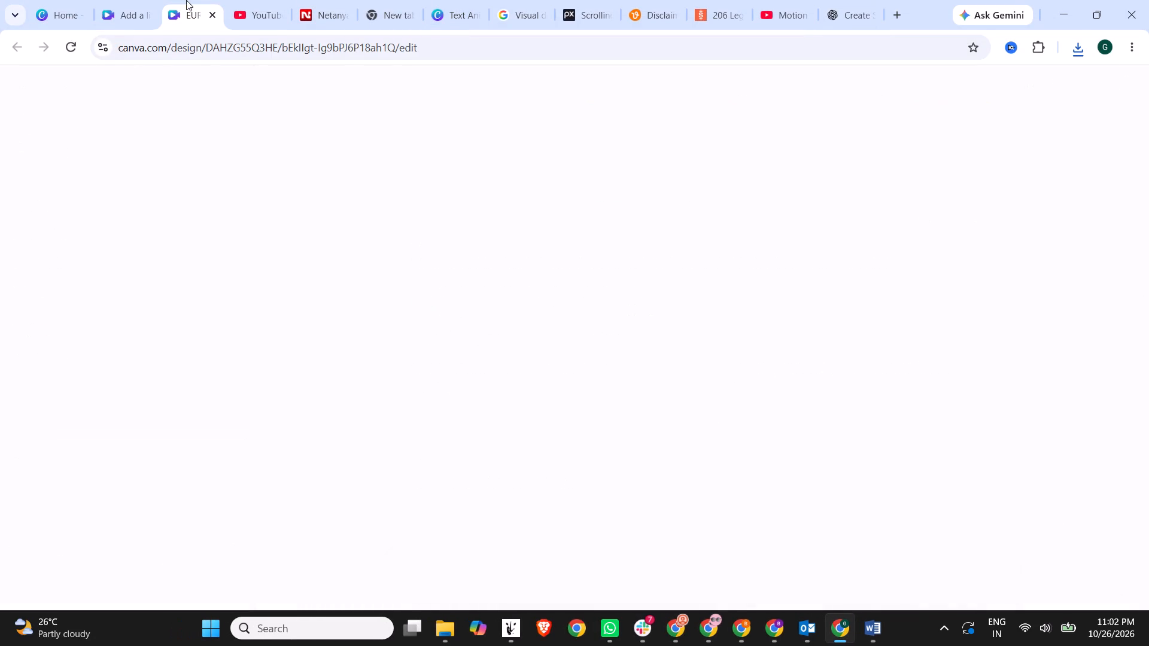
pyautogui.click(120, 0)
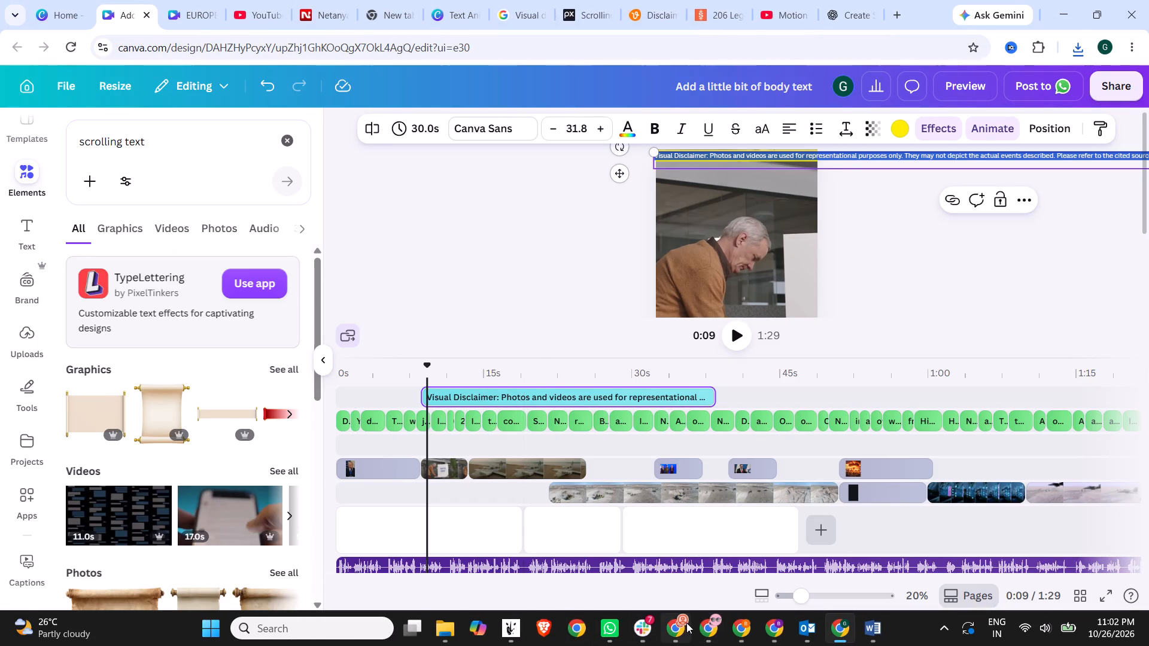
pyautogui.click(709, 621)
pyautogui.click(839, 632)
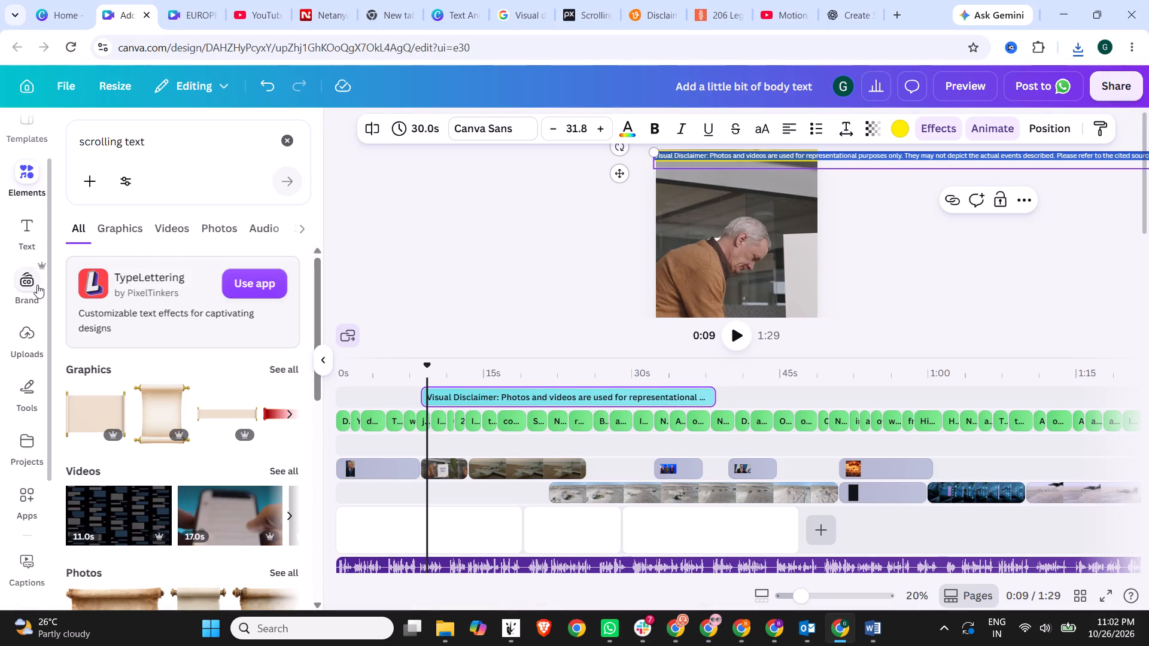
# Open the uploaded videos in the Canva design and start uploading a file.
pyautogui.click(18, 337)
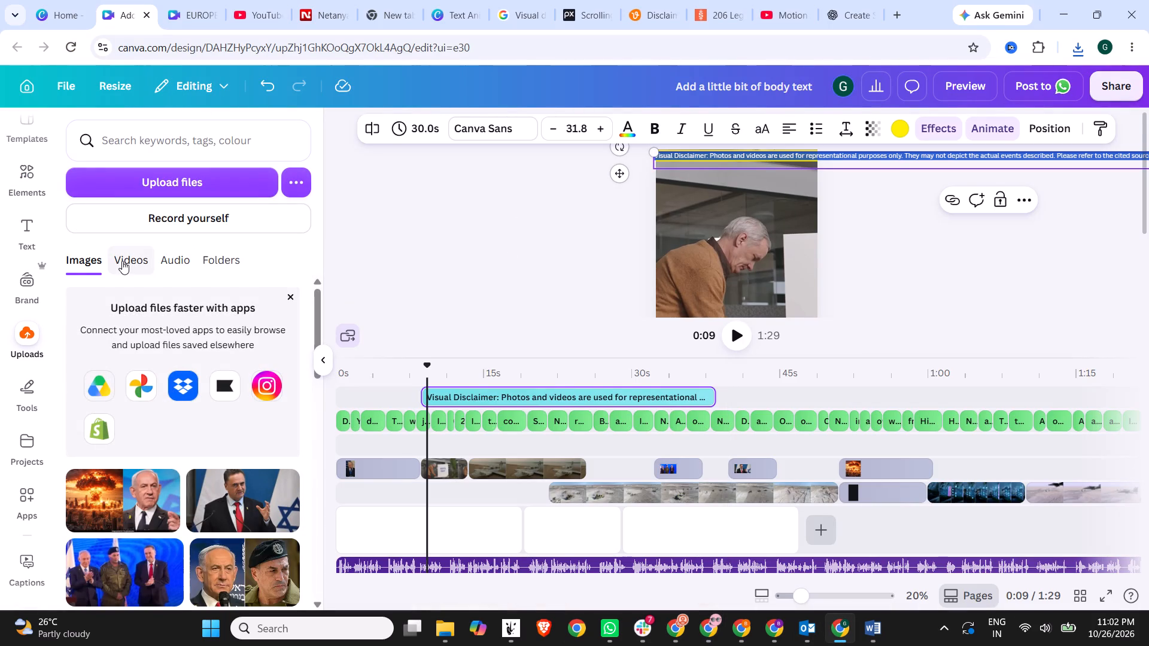
pyautogui.click(122, 261)
pyautogui.click(184, 173)
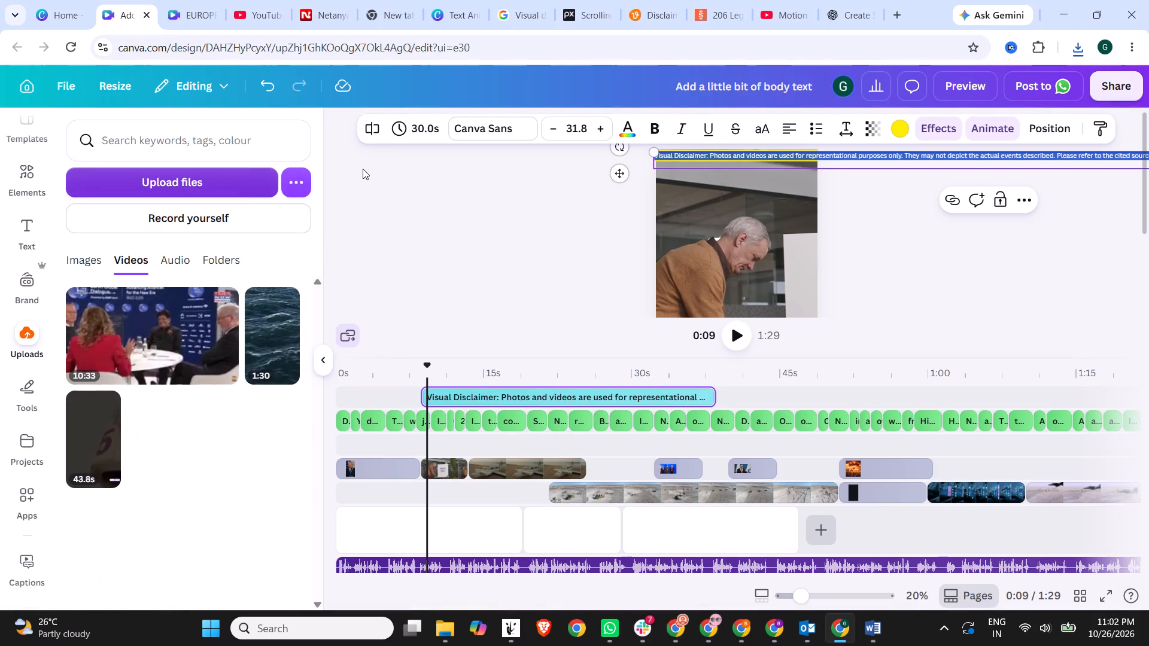
# Upload the downloaded scrolling disclaimer video to the Canva design's video uploads.
pyautogui.doubleClick(613, 342)
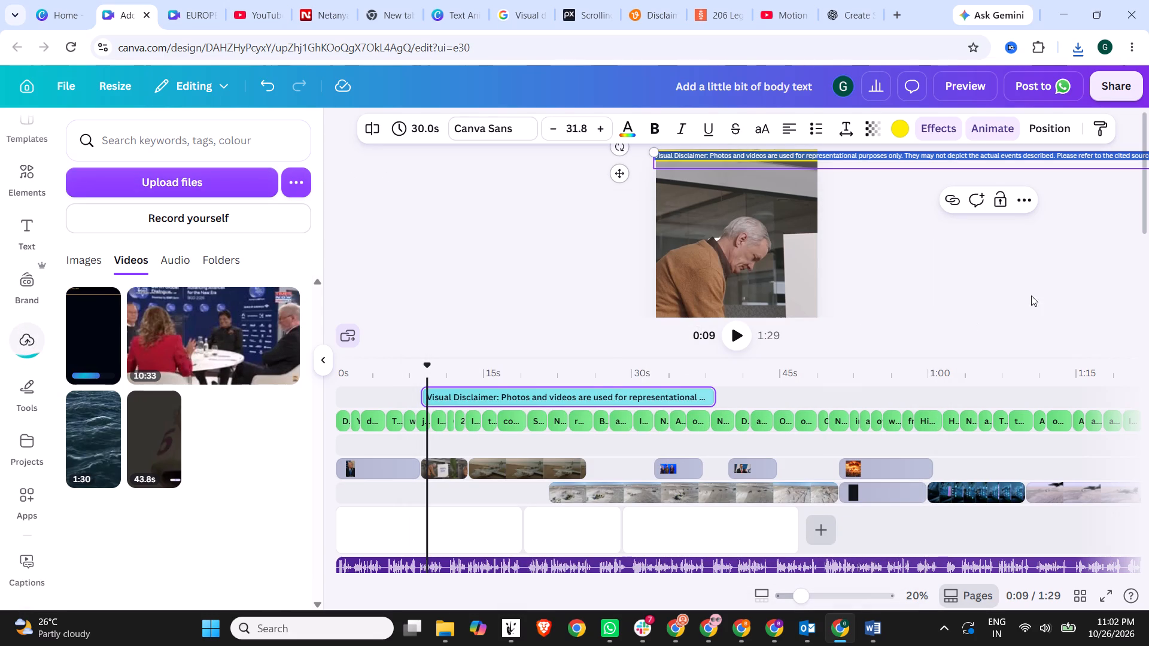
# Delete the yellow visual disclaimer text strip from the top of the video.
pyautogui.click(960, 260)
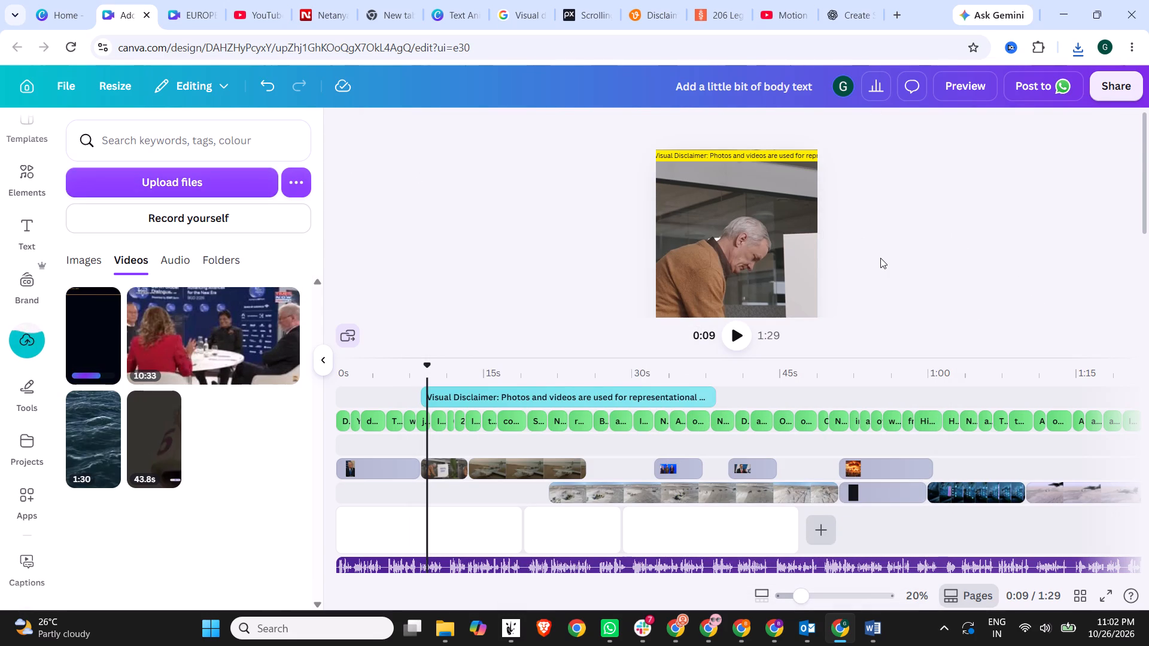
pyautogui.click(781, 152)
pyautogui.press('Delete')
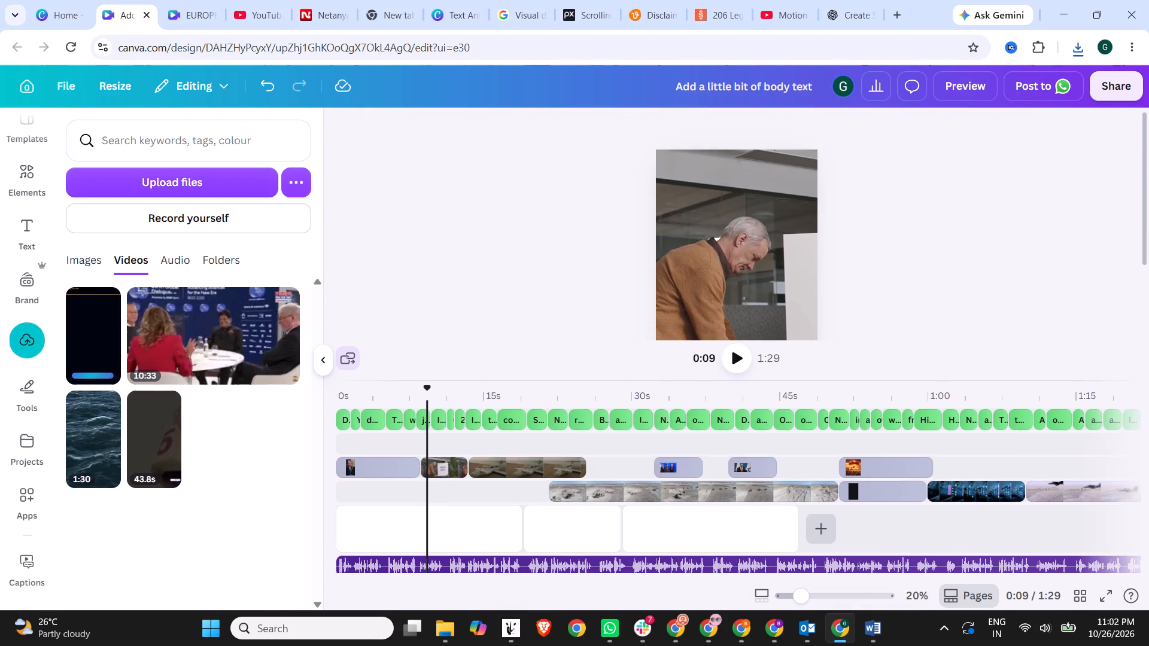
# Add the newly uploaded 10-second scrolling disclaimer video to the Canva design.
pyautogui.click(103, 328)
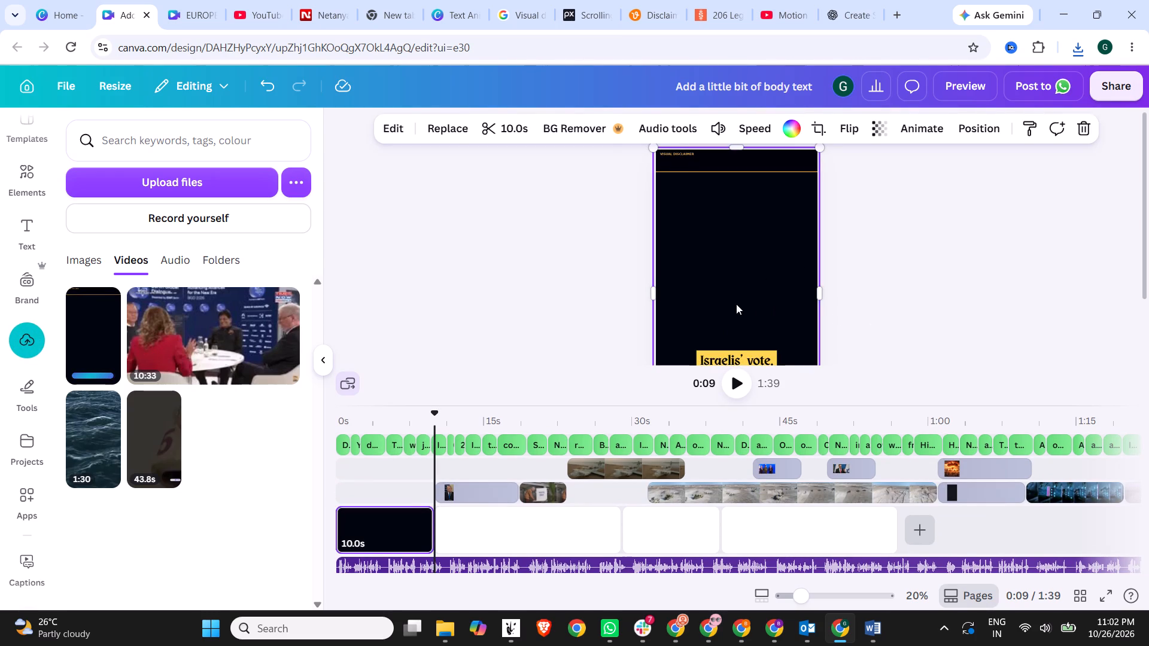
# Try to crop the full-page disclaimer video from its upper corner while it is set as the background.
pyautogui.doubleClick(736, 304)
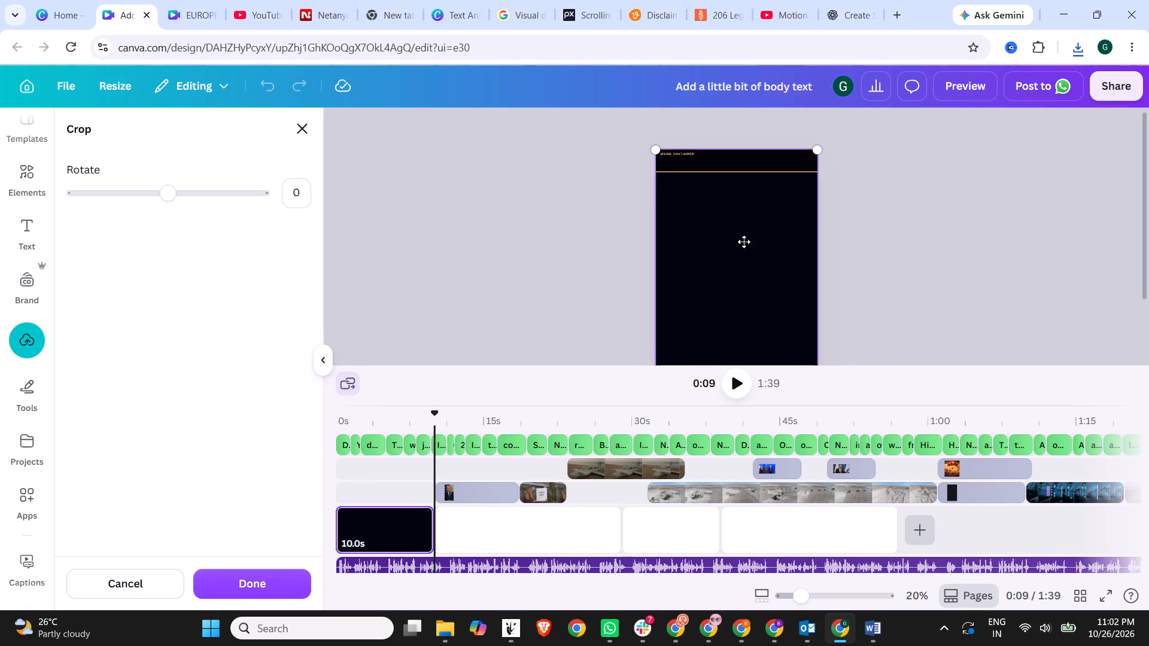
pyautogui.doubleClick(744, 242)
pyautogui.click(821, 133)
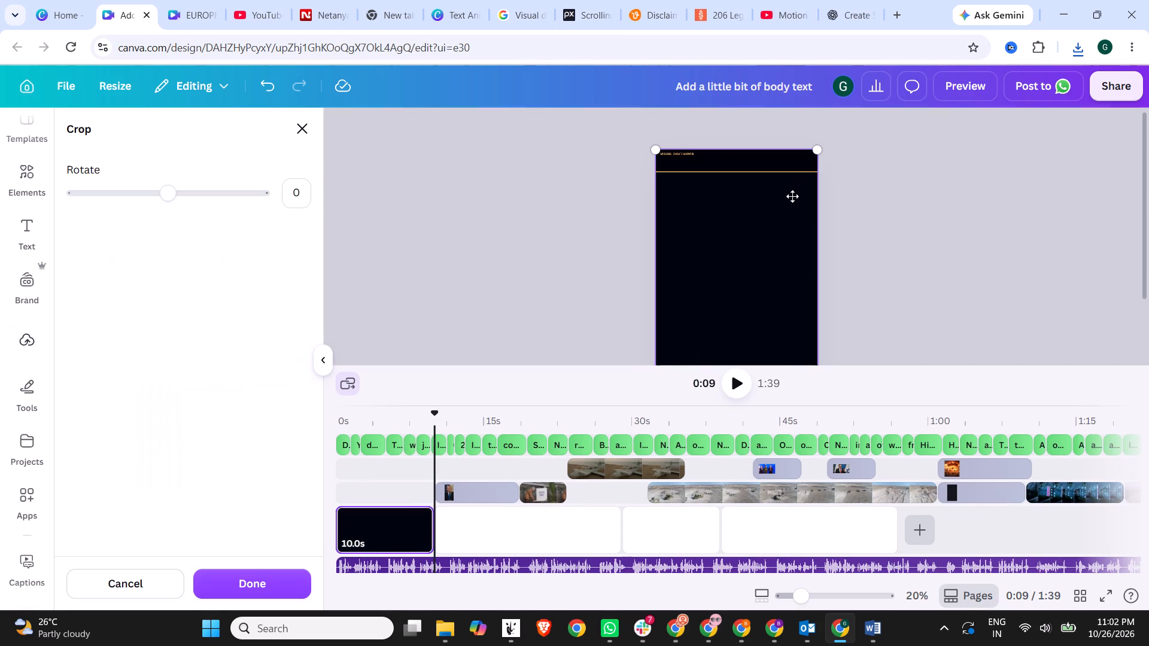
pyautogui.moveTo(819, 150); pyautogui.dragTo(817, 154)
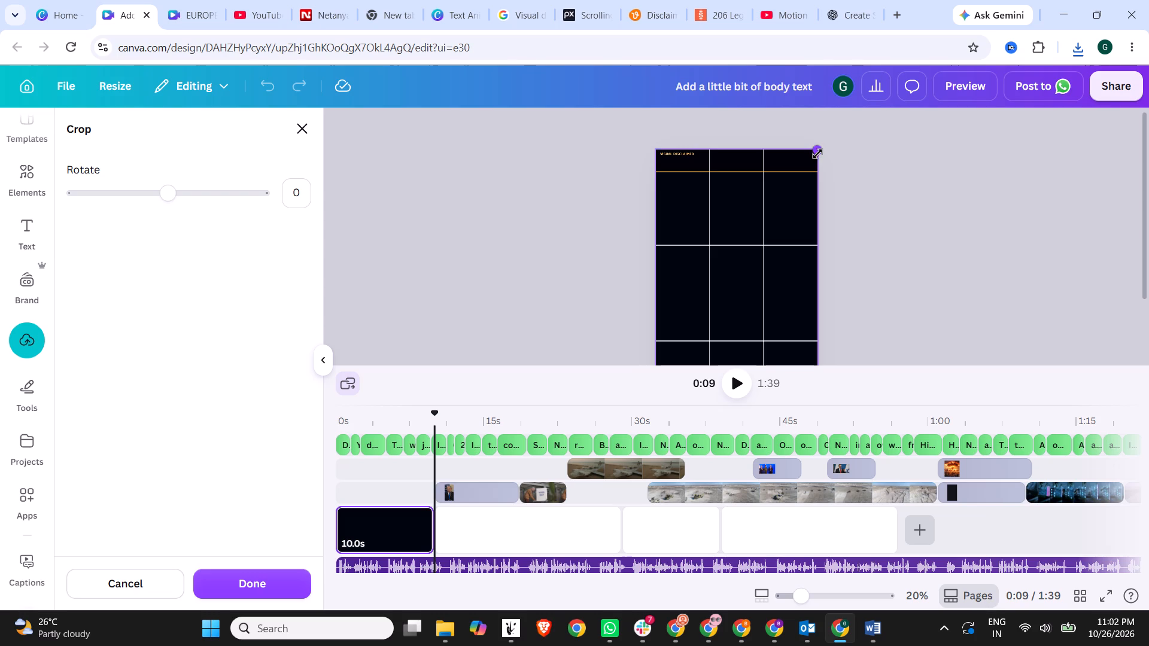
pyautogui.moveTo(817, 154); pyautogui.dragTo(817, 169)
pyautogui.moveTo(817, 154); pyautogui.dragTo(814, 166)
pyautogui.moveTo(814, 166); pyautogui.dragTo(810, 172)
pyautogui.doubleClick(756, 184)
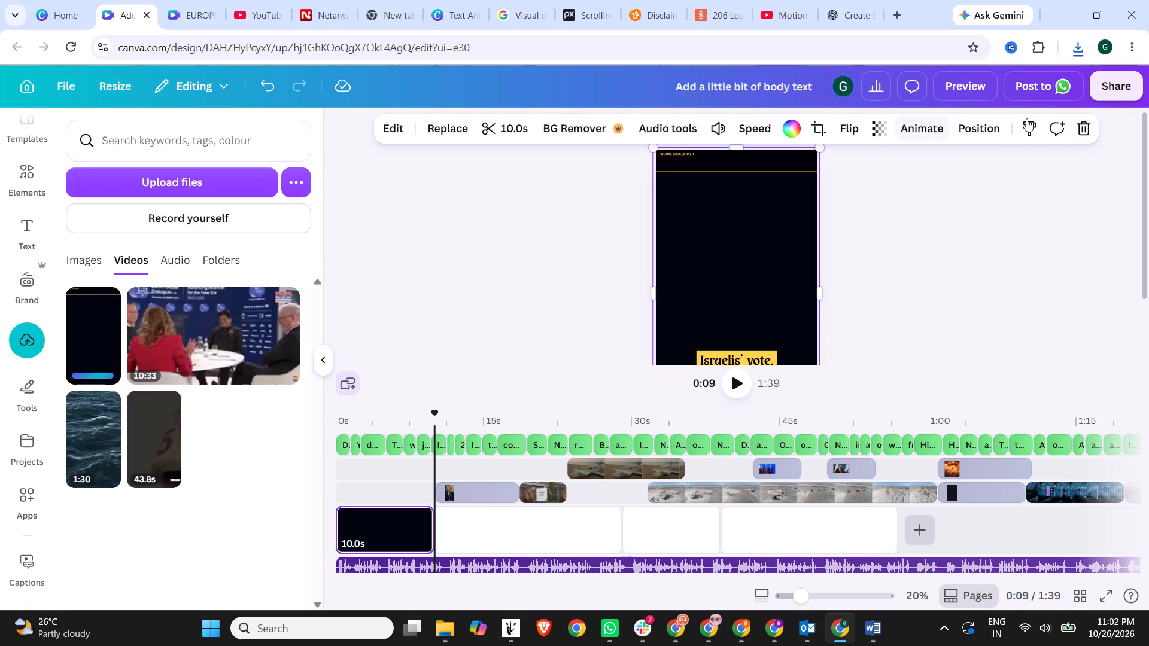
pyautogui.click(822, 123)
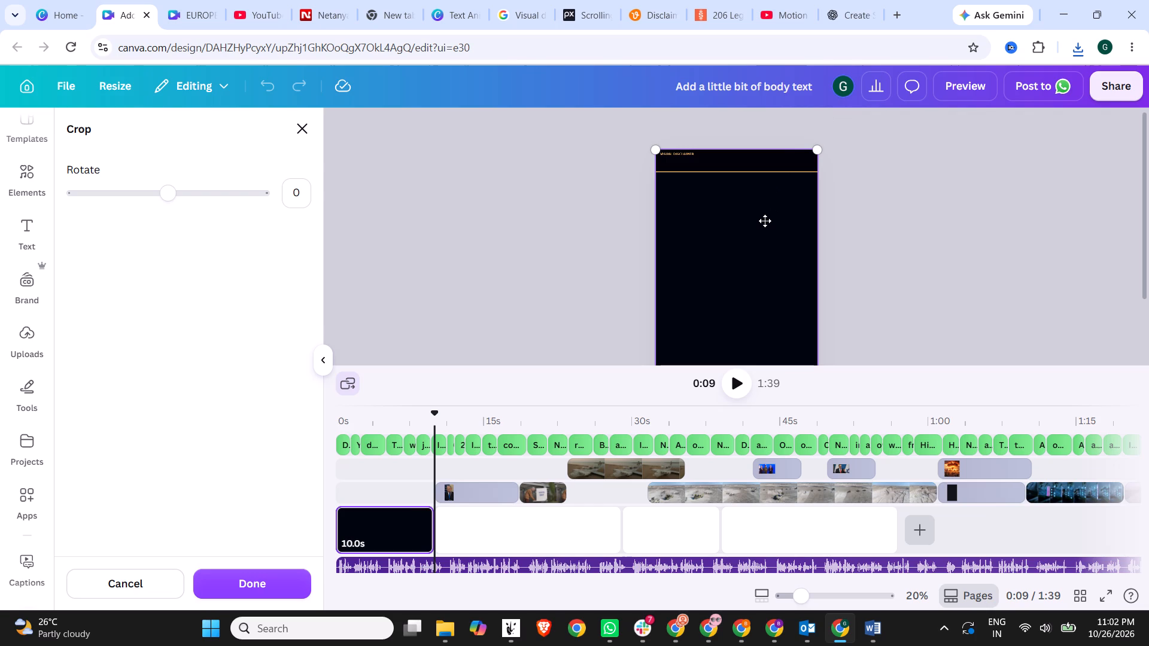
# Detach the 10-second disclaimer video from the page background.
pyautogui.rightClick(402, 510)
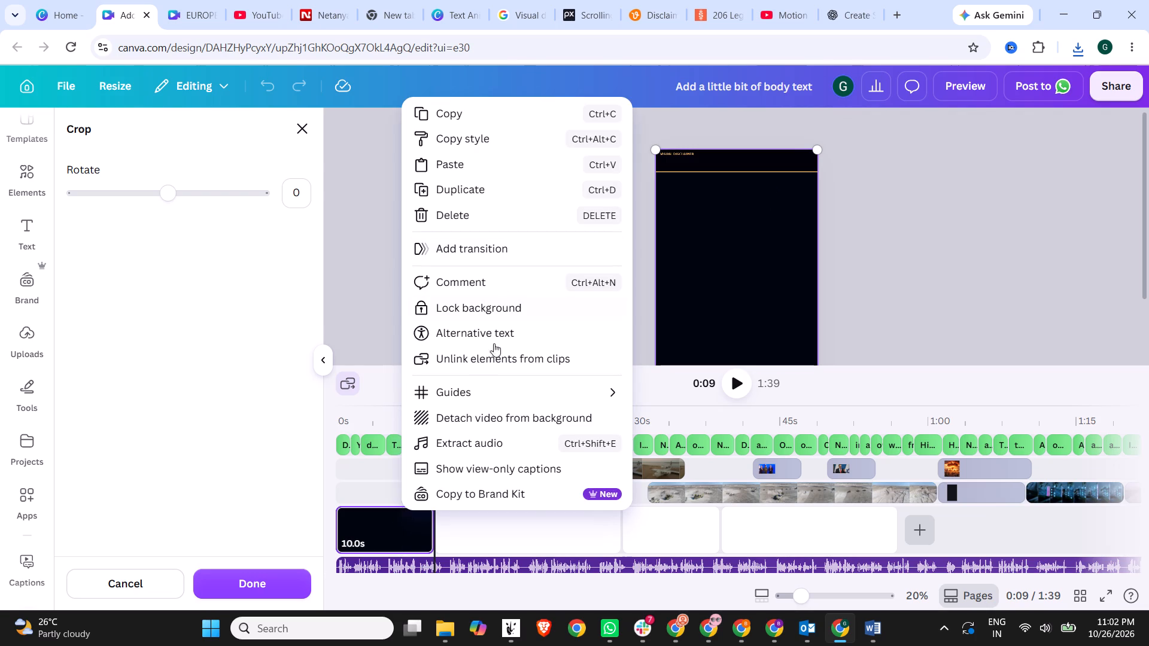
pyautogui.click(485, 422)
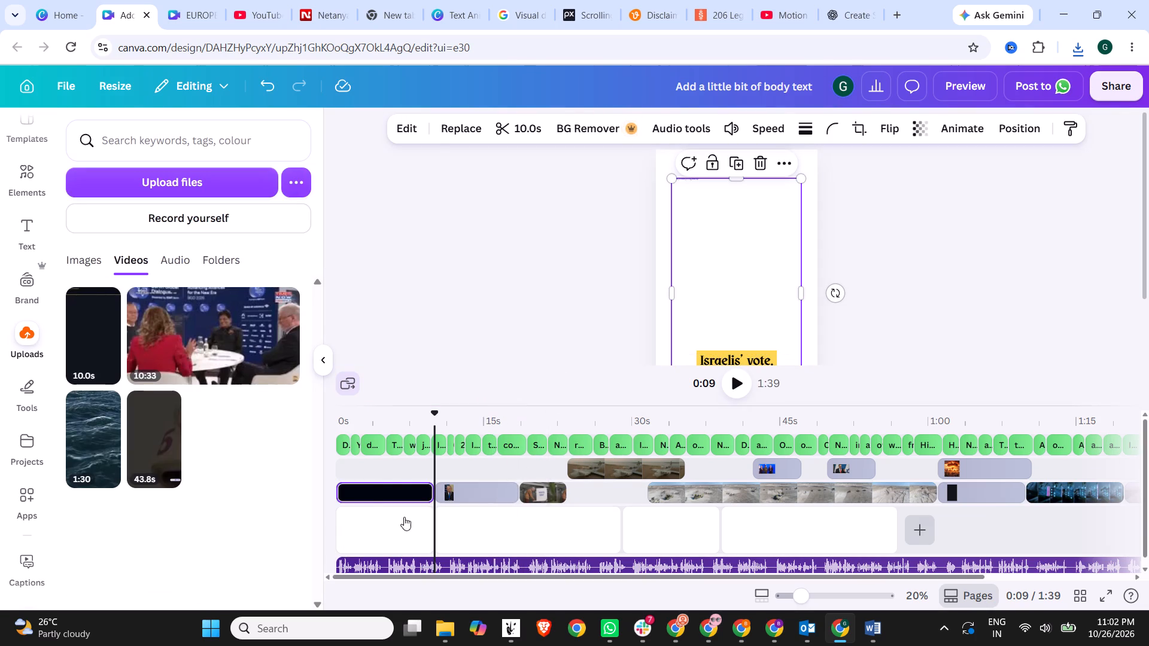
# Move the disclaimer clip onto its own track above the other footage, starting at about 18 s.
pyautogui.moveTo(393, 490); pyautogui.dragTo(720, 452)
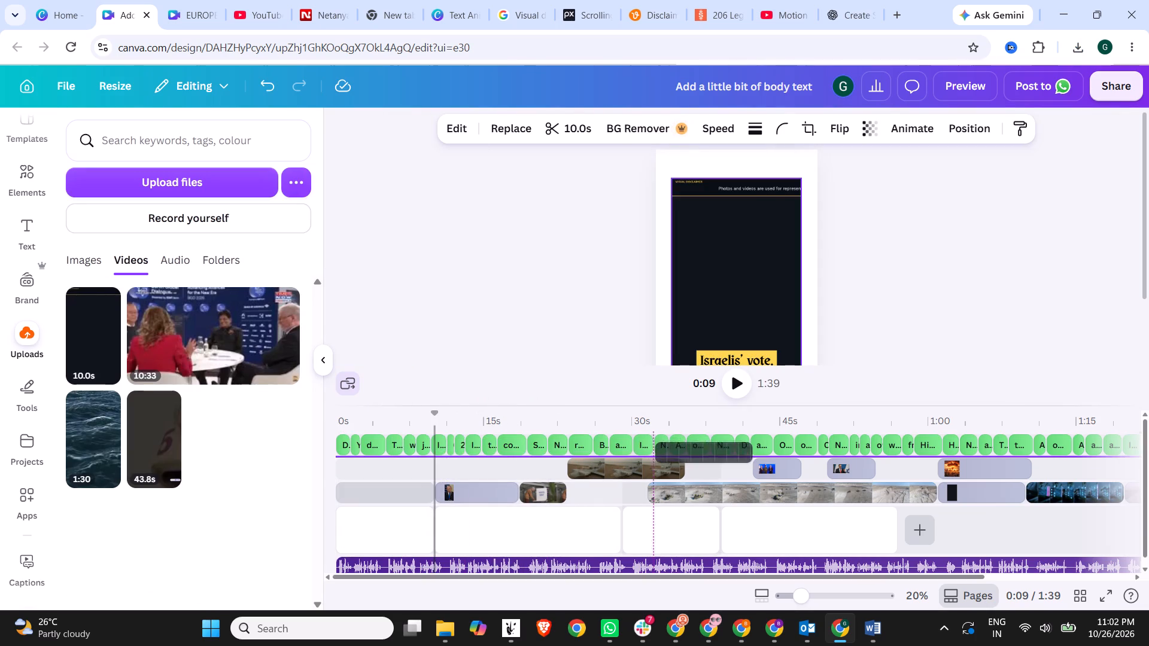
pyautogui.moveTo(720, 452); pyautogui.dragTo(614, 454)
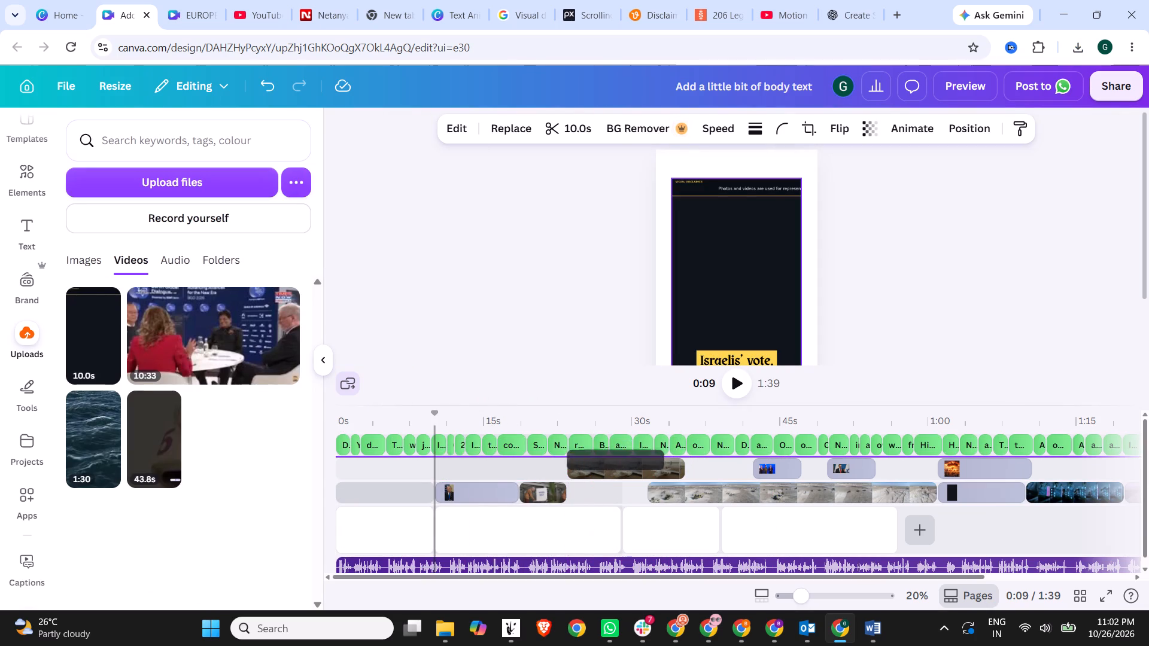
pyautogui.moveTo(614, 454); pyautogui.dragTo(569, 456)
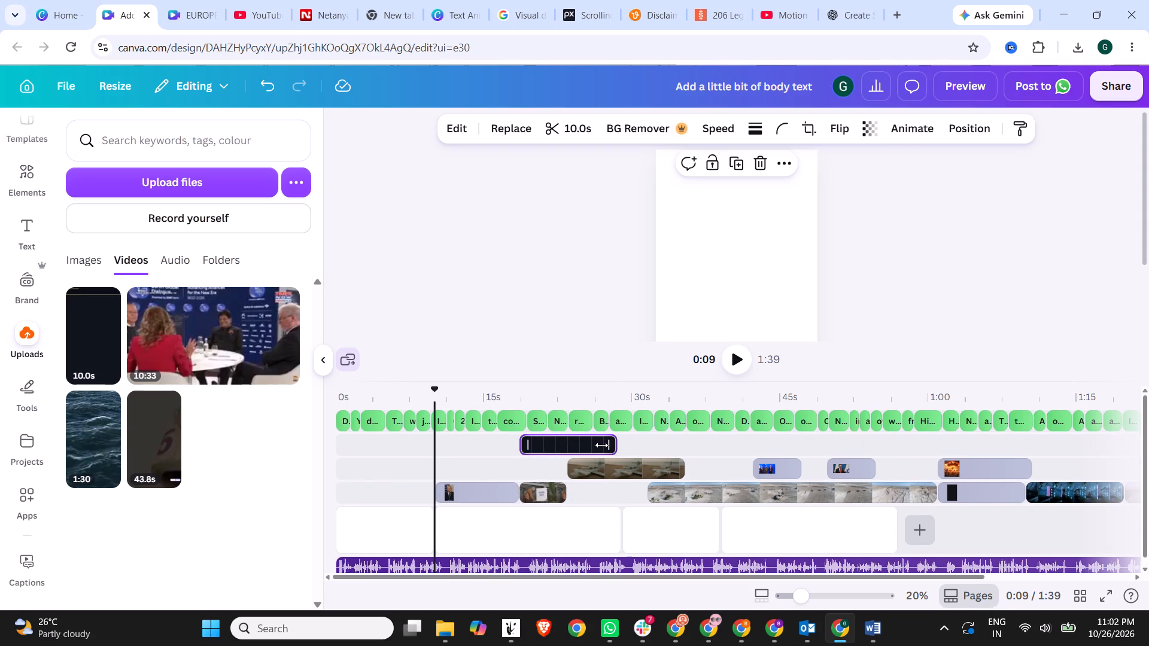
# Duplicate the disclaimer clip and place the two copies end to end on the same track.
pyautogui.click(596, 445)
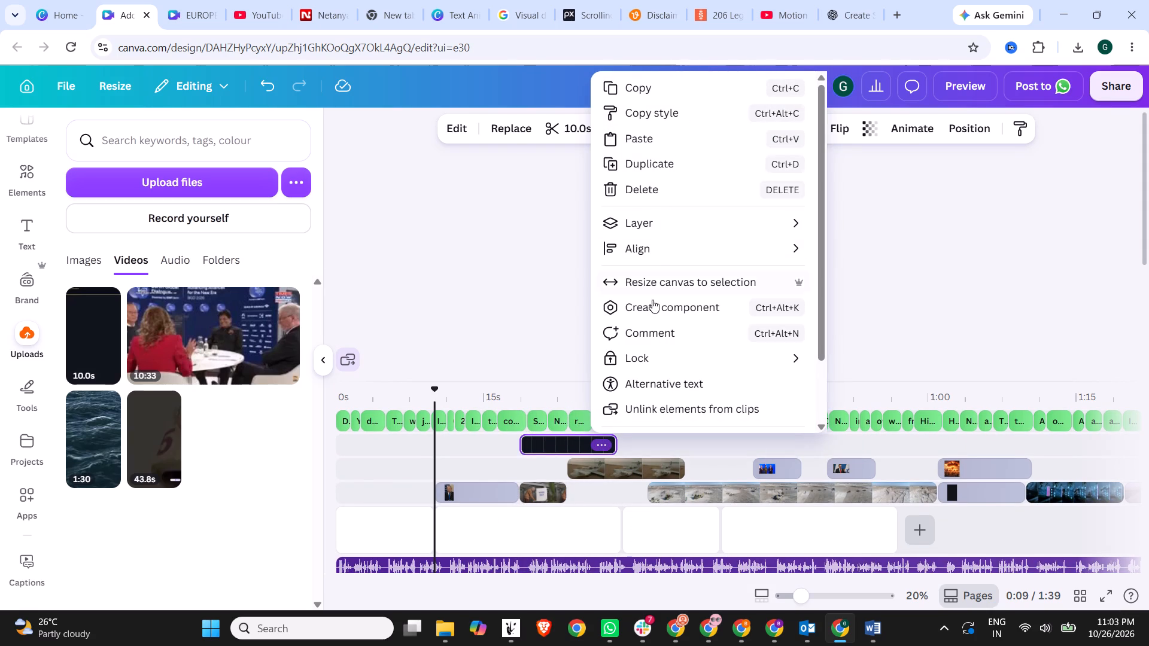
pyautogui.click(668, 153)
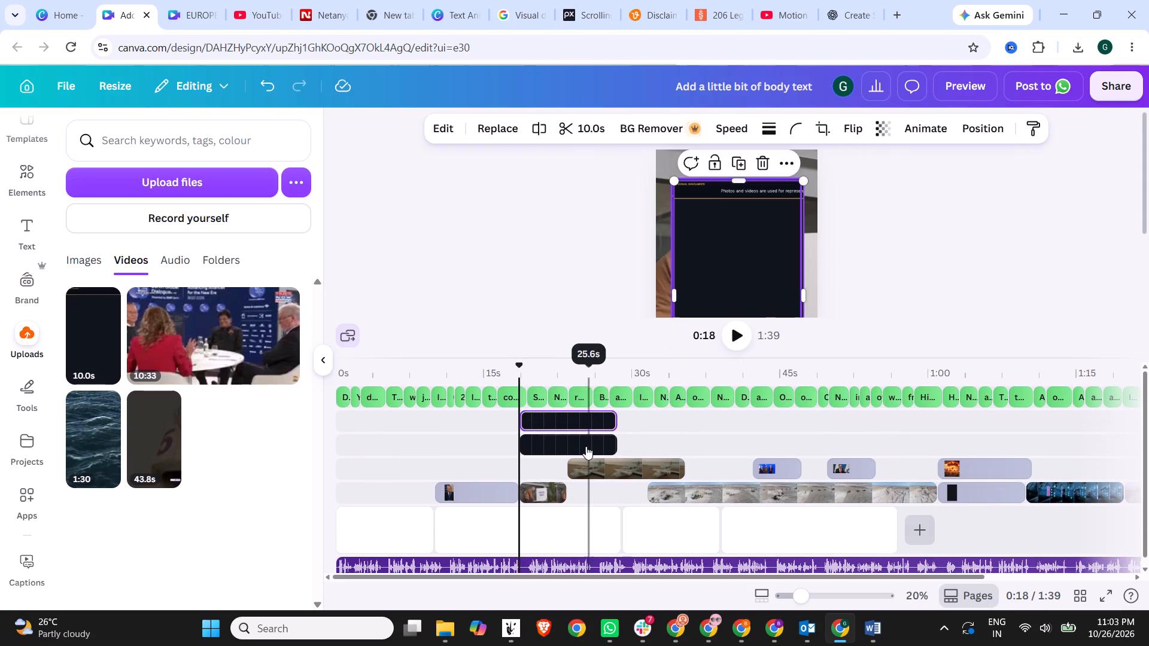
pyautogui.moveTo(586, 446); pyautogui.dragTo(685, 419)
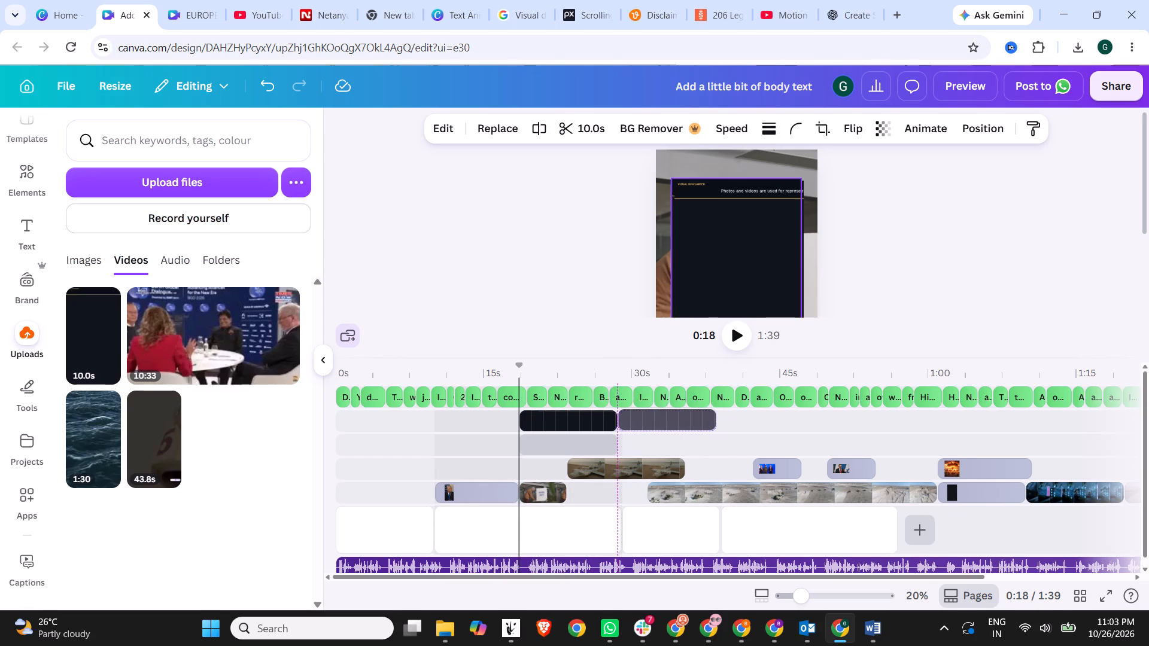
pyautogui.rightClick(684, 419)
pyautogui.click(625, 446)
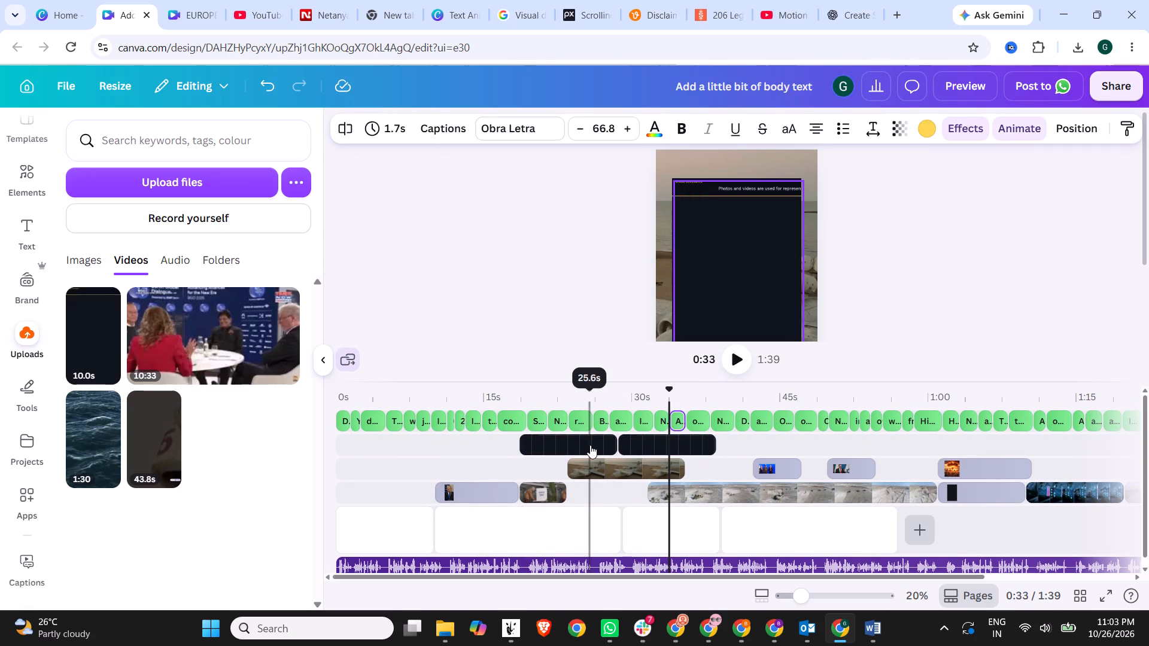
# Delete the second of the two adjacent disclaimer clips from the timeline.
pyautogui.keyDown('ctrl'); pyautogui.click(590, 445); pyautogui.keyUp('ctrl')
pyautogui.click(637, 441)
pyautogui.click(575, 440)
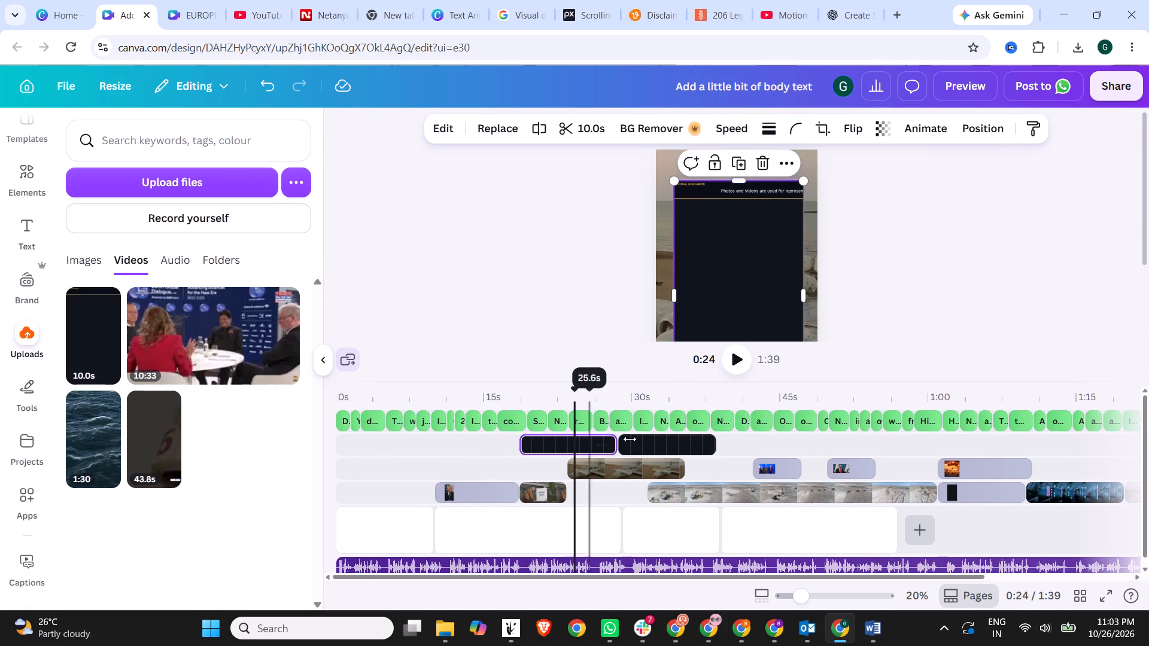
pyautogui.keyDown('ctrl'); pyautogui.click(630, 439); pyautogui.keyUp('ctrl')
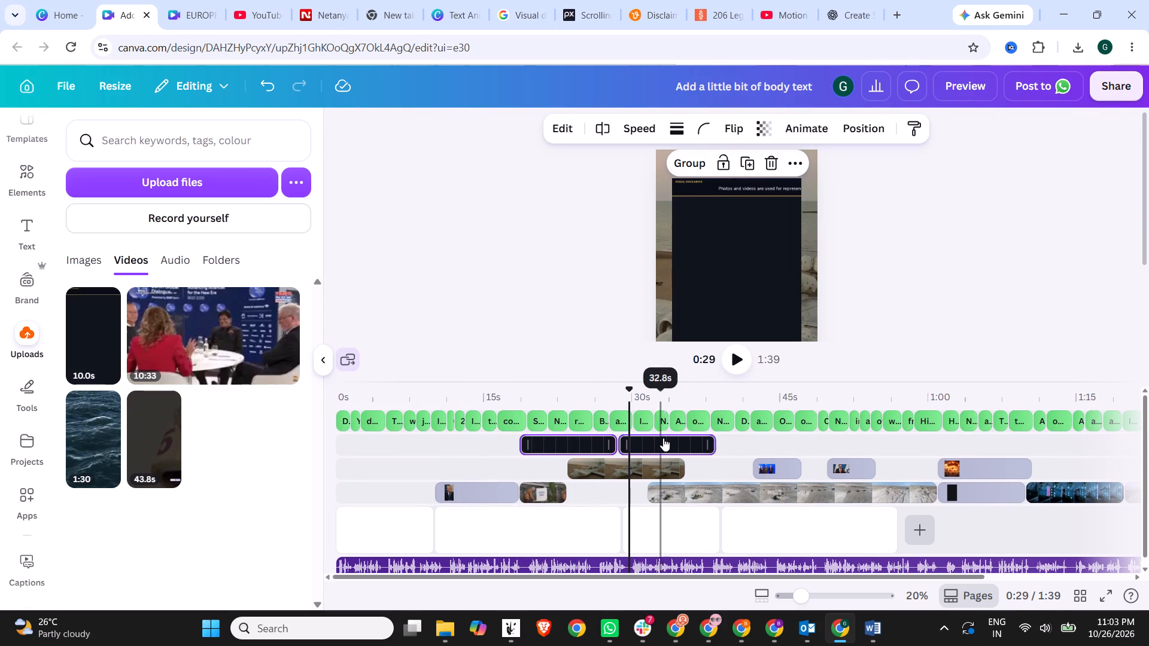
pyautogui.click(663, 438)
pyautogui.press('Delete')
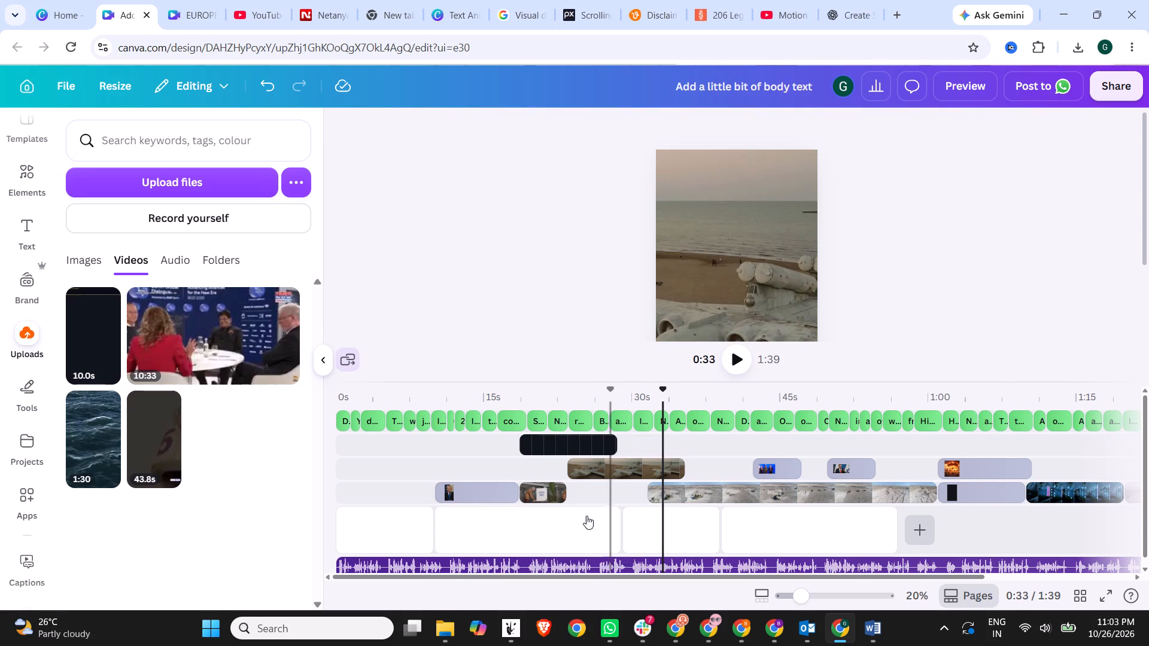
# Move the remaining disclaimer video to the page's upper-left corner.
pyautogui.click(558, 431)
pyautogui.click(567, 441)
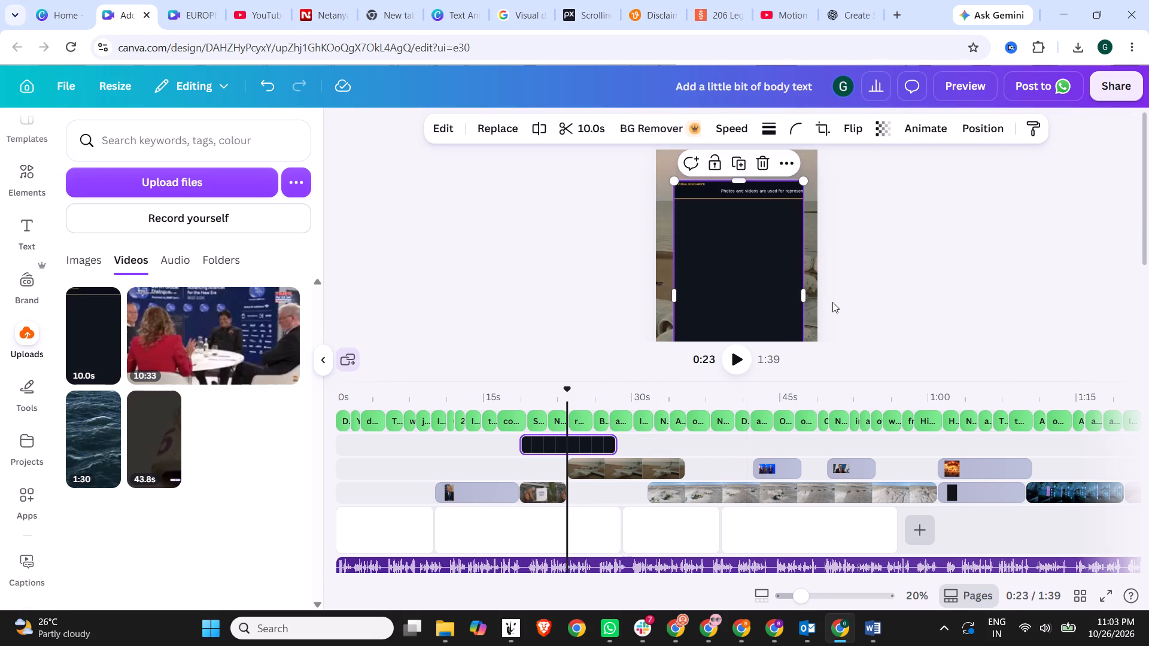
pyautogui.keyDown('ctrl'); pyautogui.scroll(3, 829, 299); pyautogui.keyUp('ctrl')
pyautogui.scroll(6, 928, 245)
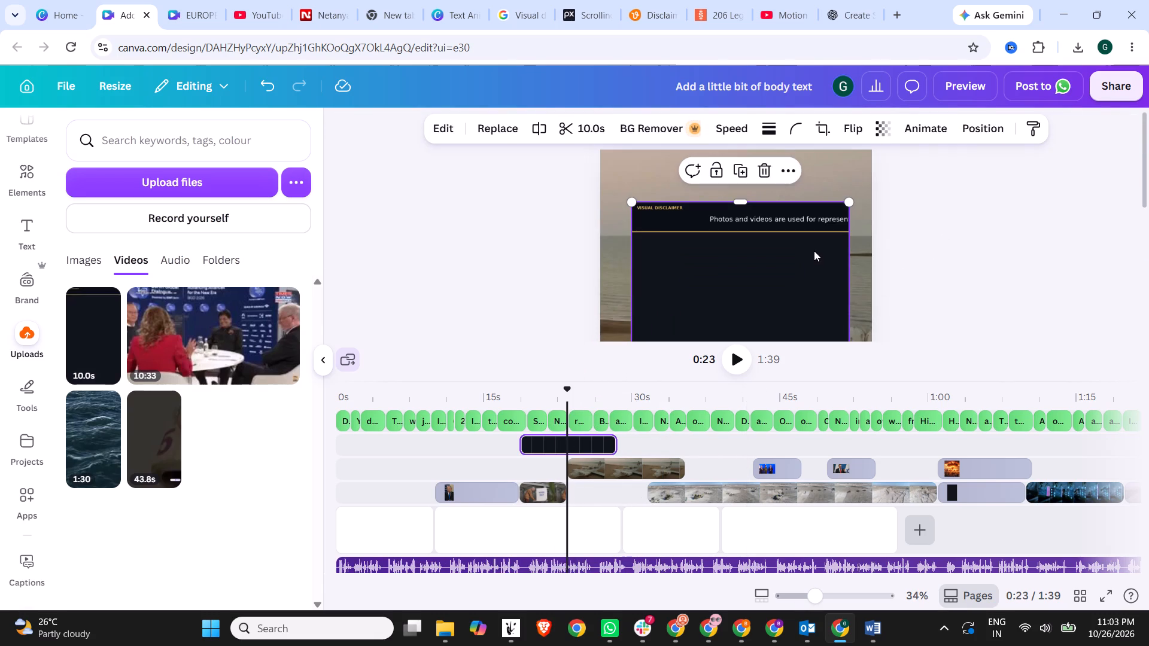
pyautogui.moveTo(814, 251); pyautogui.dragTo(782, 194)
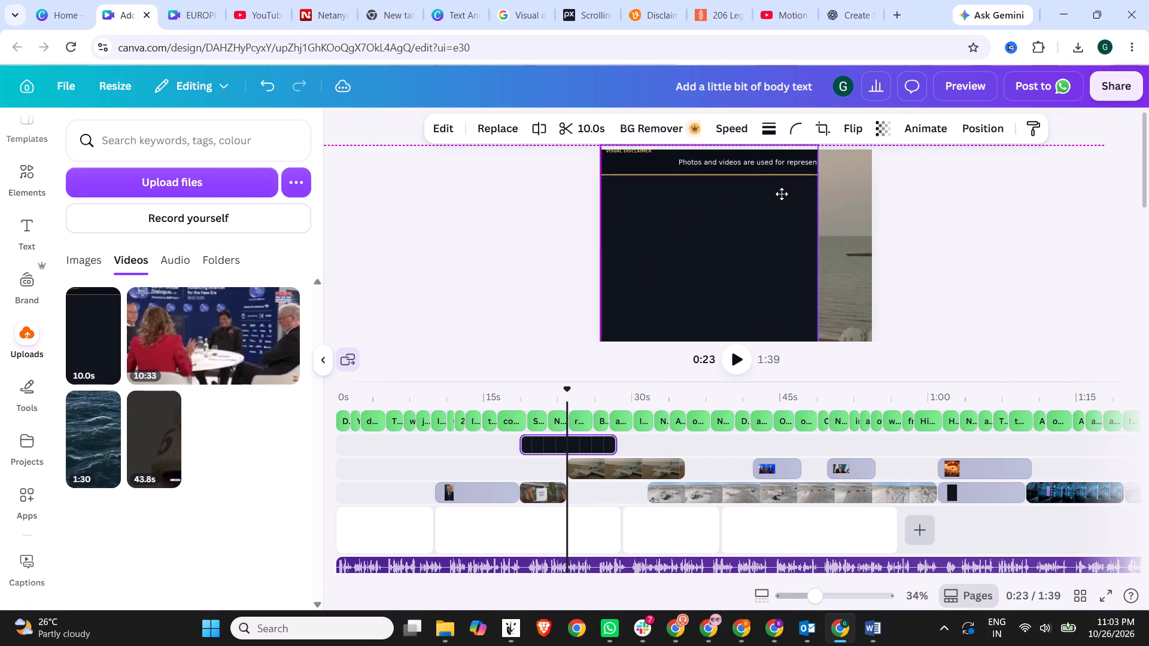
pyautogui.moveTo(782, 194); pyautogui.dragTo(788, 204)
# Crop the disclaimer video freeform to a thin strip showing only the "Photos and videos are used for…" text line.
pyautogui.click(827, 129)
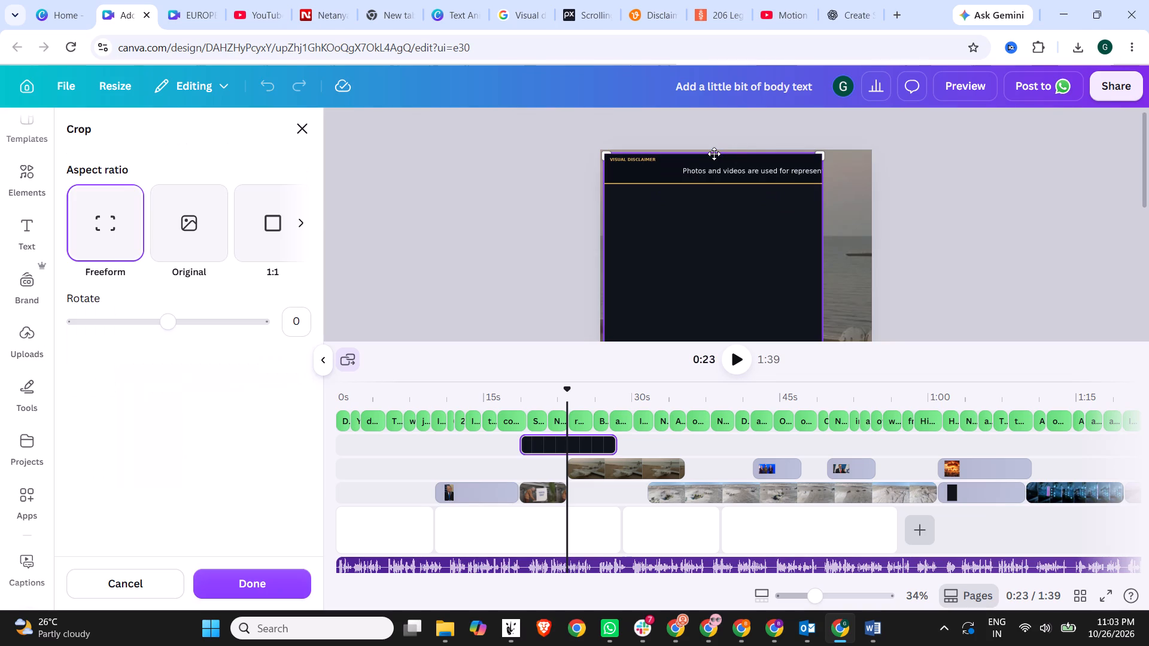
pyautogui.moveTo(605, 154); pyautogui.dragTo(603, 167)
pyautogui.scroll(-4, 869, 199)
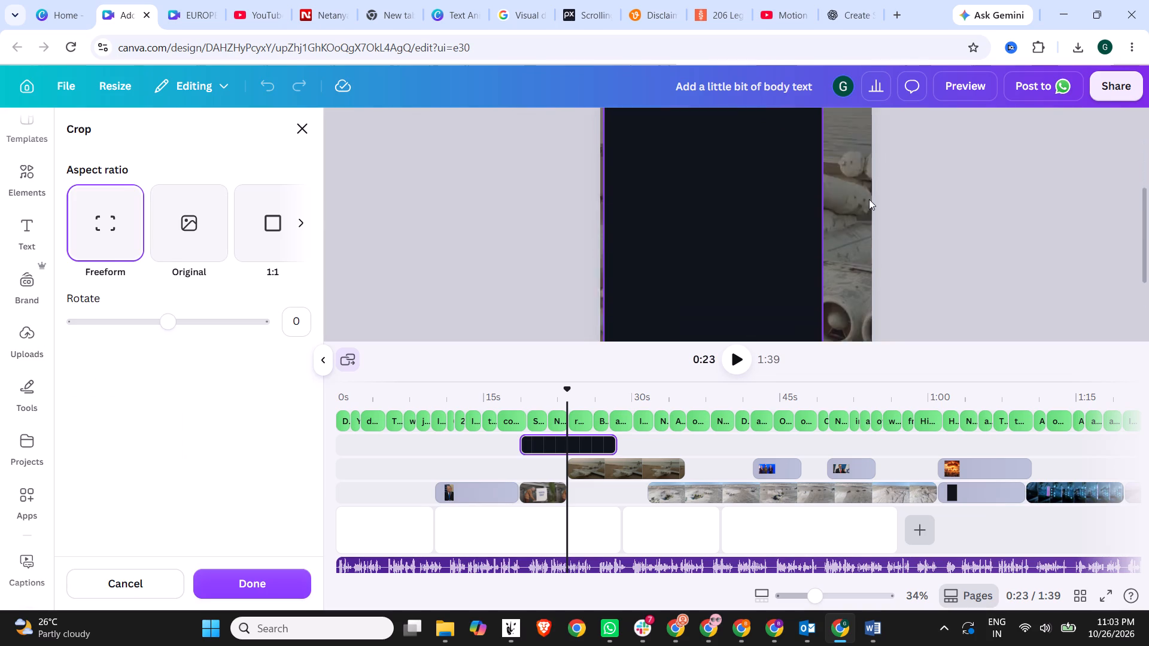
pyautogui.scroll(-1, 869, 199)
pyautogui.moveTo(813, 239); pyautogui.dragTo(819, 134)
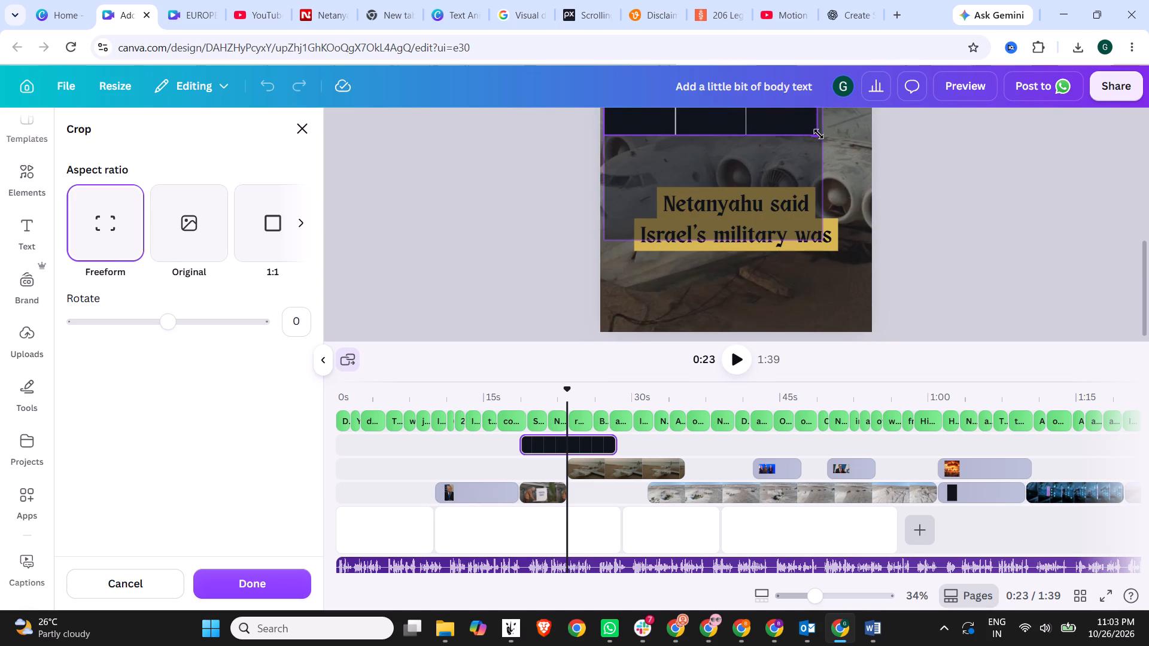
pyautogui.moveTo(819, 134); pyautogui.dragTo(821, 121)
pyautogui.scroll(6, 846, 164)
pyautogui.scroll(-3, 849, 170)
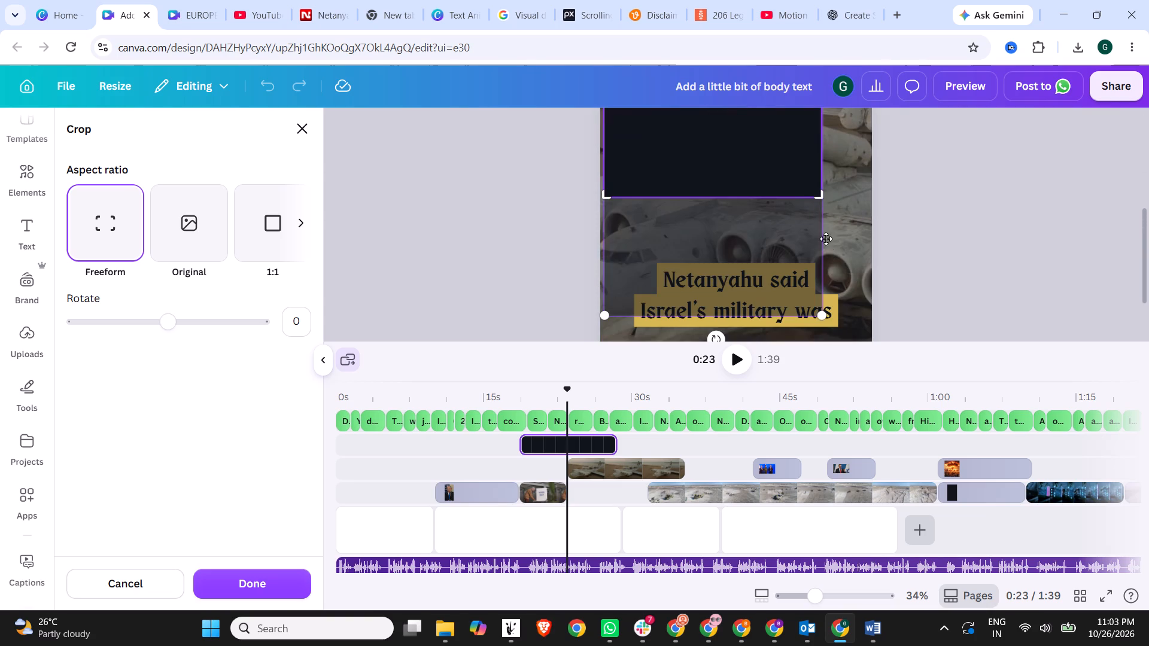
pyautogui.moveTo(817, 200); pyautogui.dragTo(818, 106)
pyautogui.scroll(4, 870, 176)
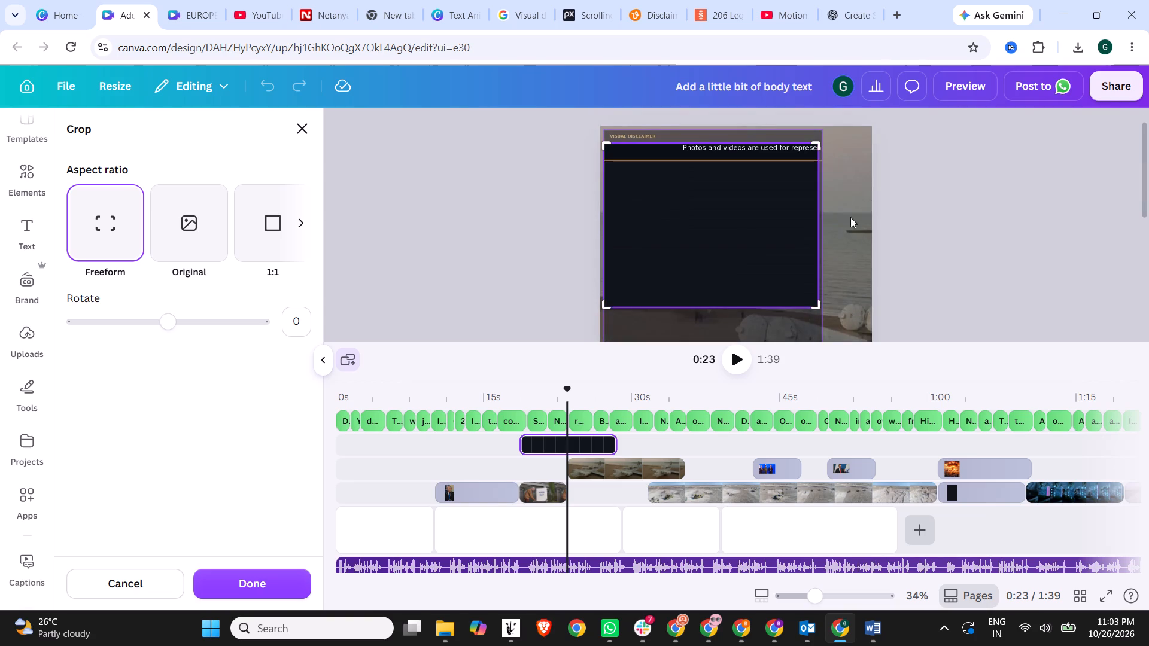
pyautogui.moveTo(817, 329); pyautogui.dragTo(825, 178)
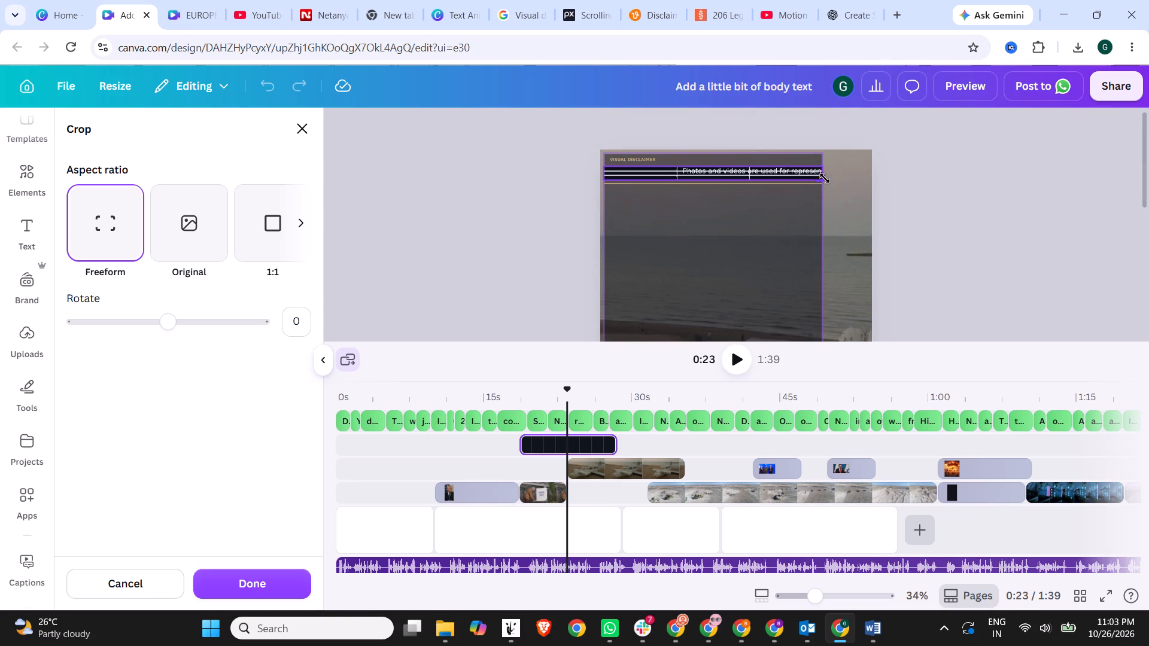
pyautogui.moveTo(825, 178); pyautogui.dragTo(825, 174)
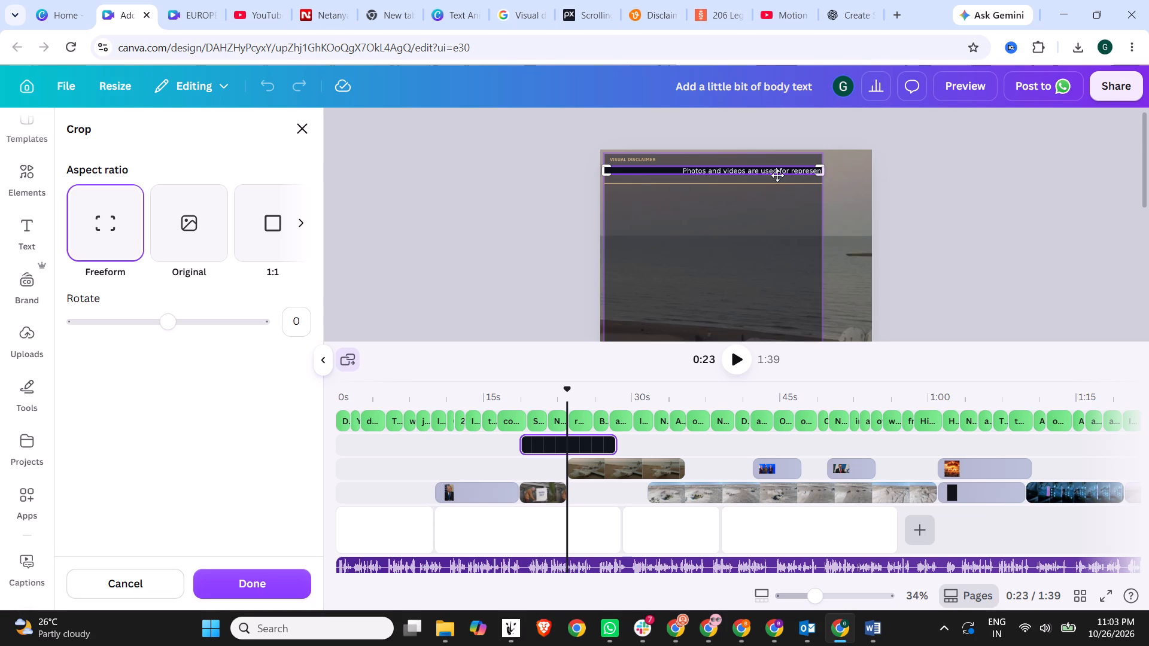
pyautogui.click(819, 173)
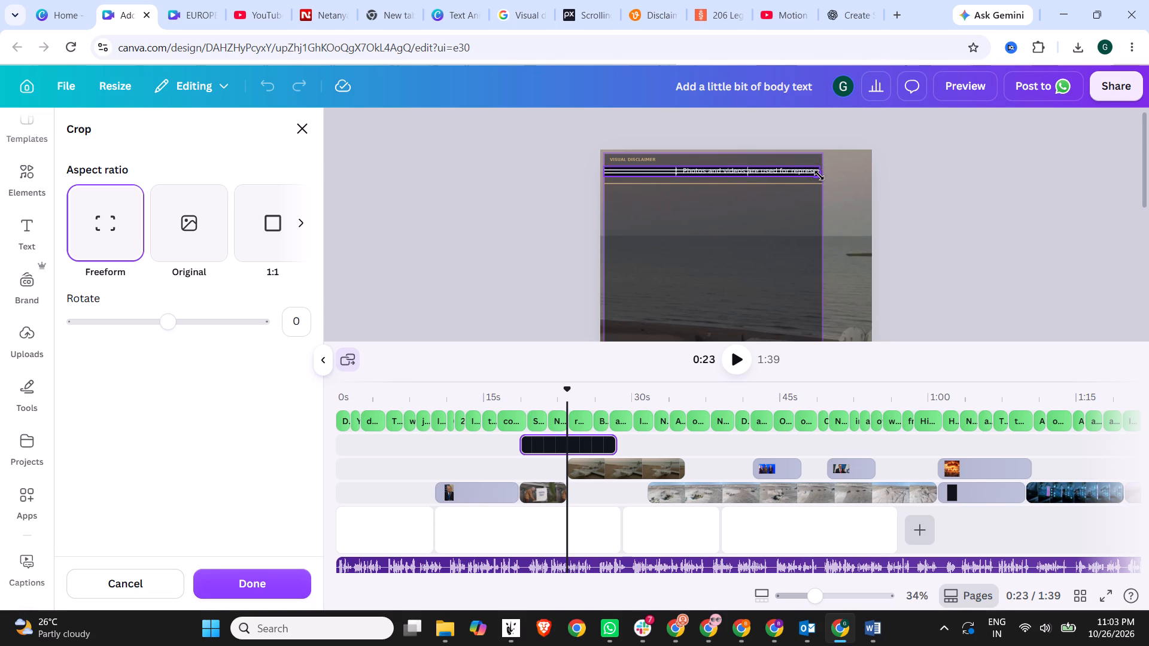
pyautogui.click(913, 171)
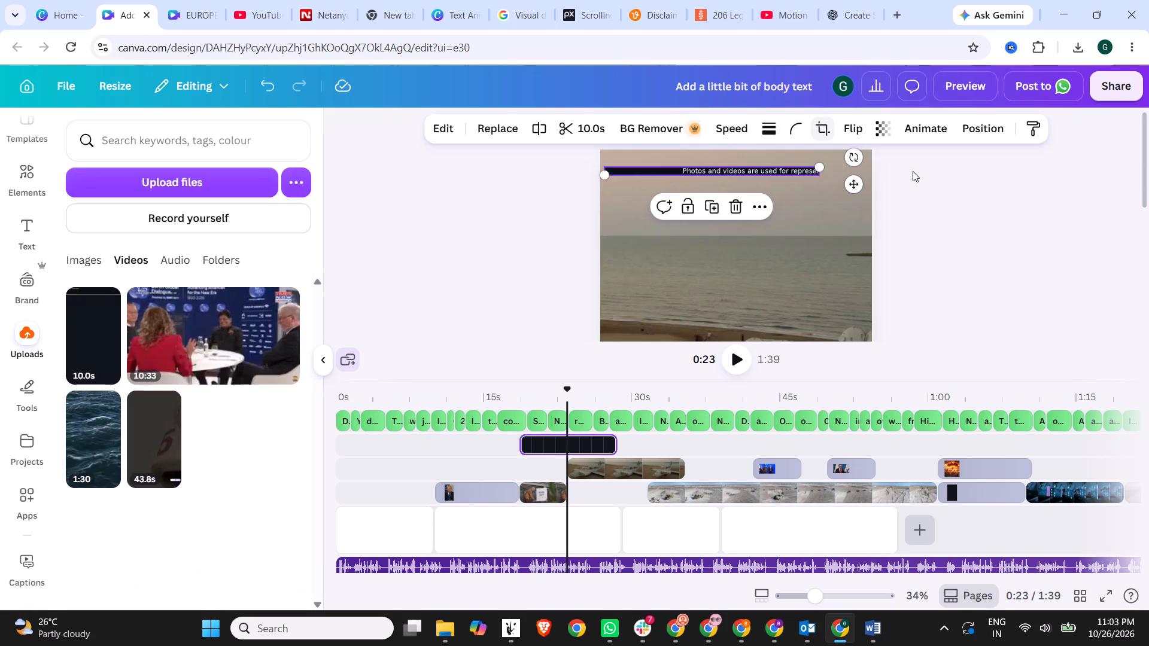
# Align the cropped disclaimer strip with the page's top-left corner and enlarge it to span the full page width.
pyautogui.scroll(3, 934, 181)
pyautogui.click(728, 174)
pyautogui.click(718, 173)
pyautogui.moveTo(850, 184); pyautogui.dragTo(845, 165)
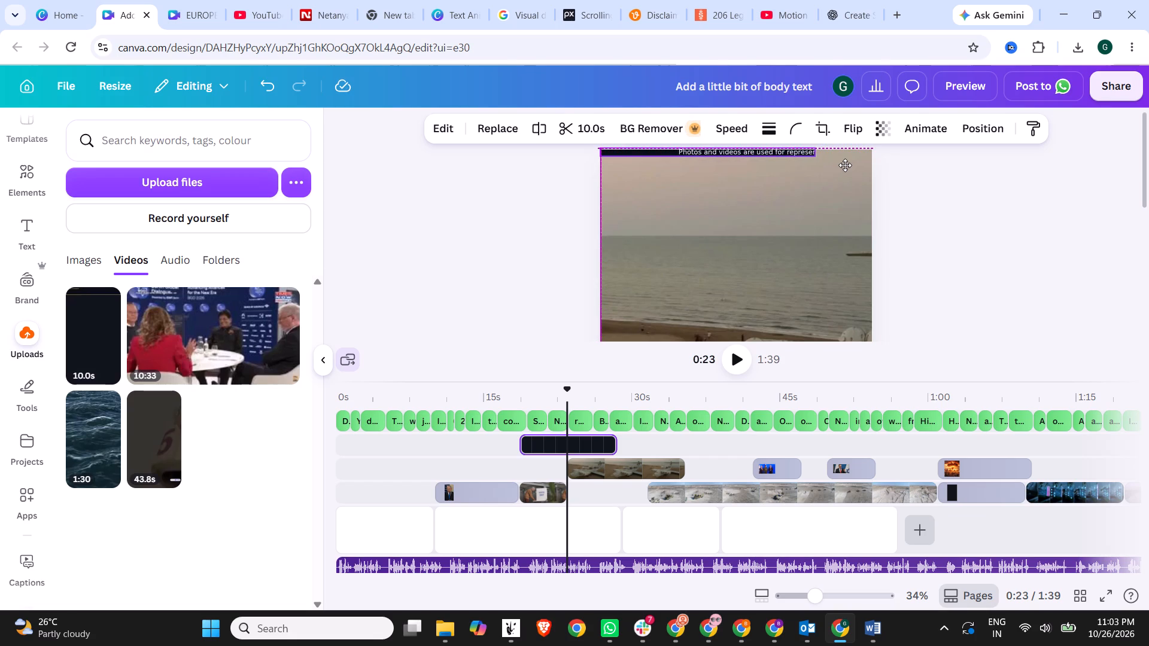
pyautogui.moveTo(845, 165); pyautogui.dragTo(846, 168)
pyautogui.moveTo(814, 155); pyautogui.dragTo(865, 157)
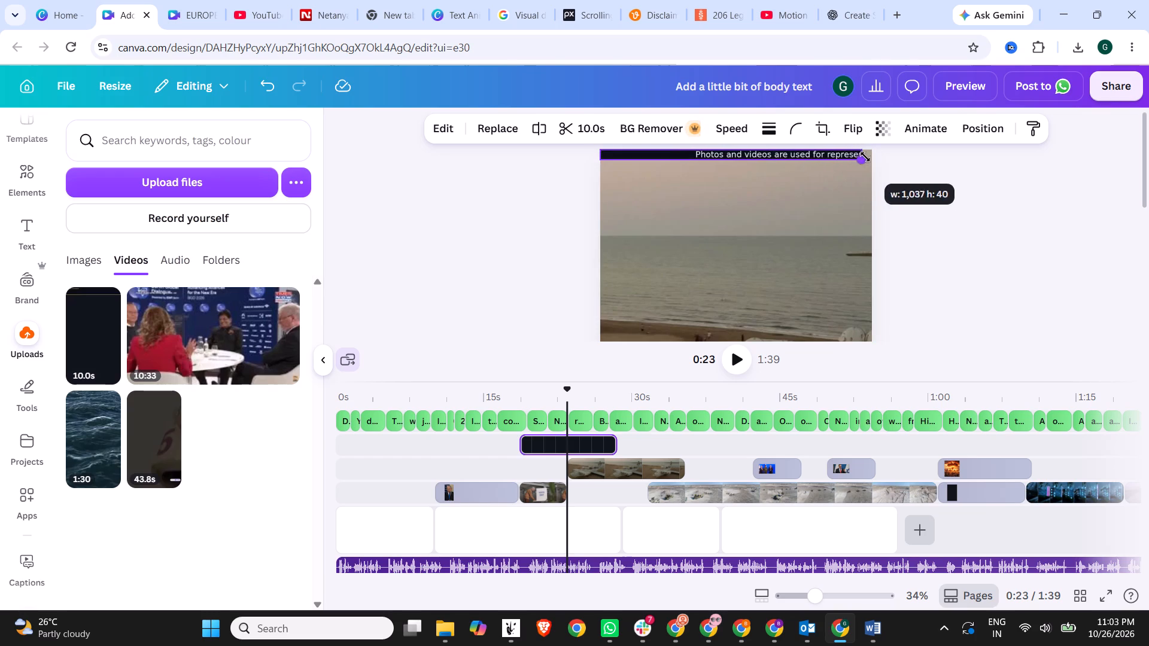
pyautogui.moveTo(865, 157); pyautogui.dragTo(871, 157)
pyautogui.click(950, 161)
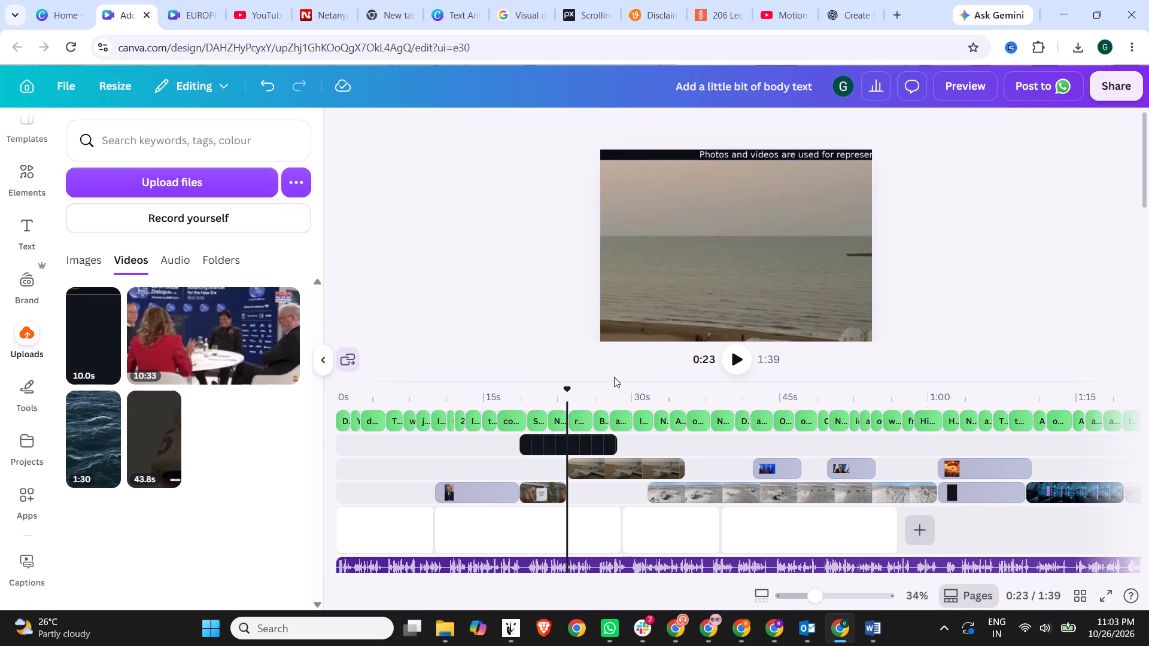
# Add a default subheading text element to the video at 0:23.
pyautogui.click(17, 226)
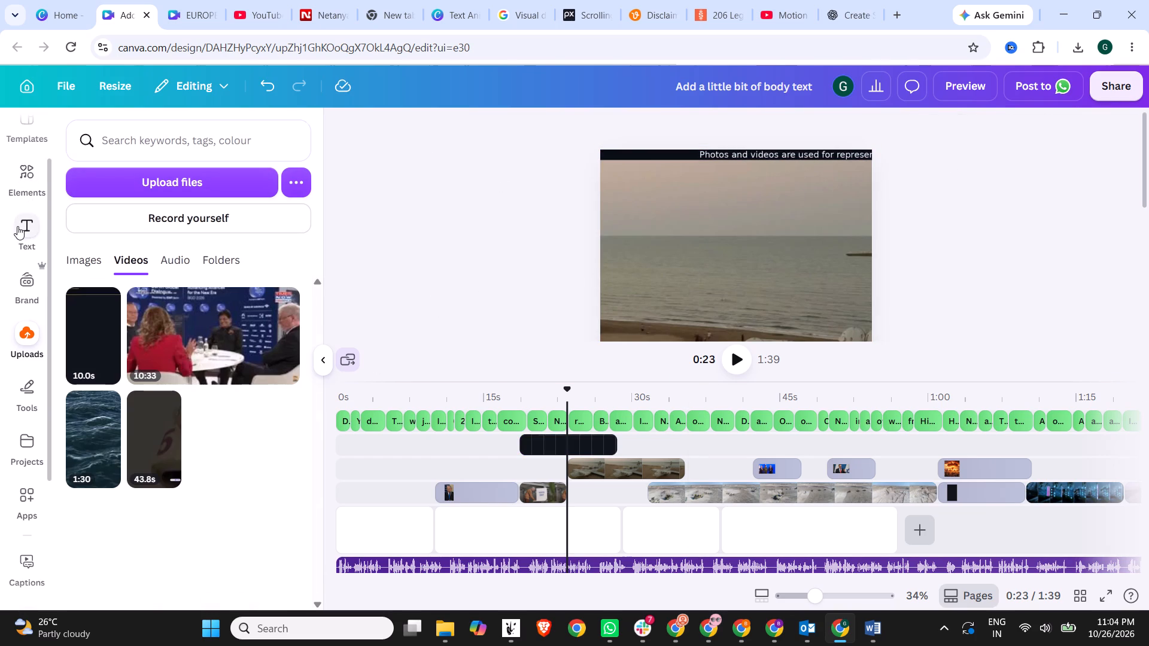
pyautogui.scroll(9, 204, 273)
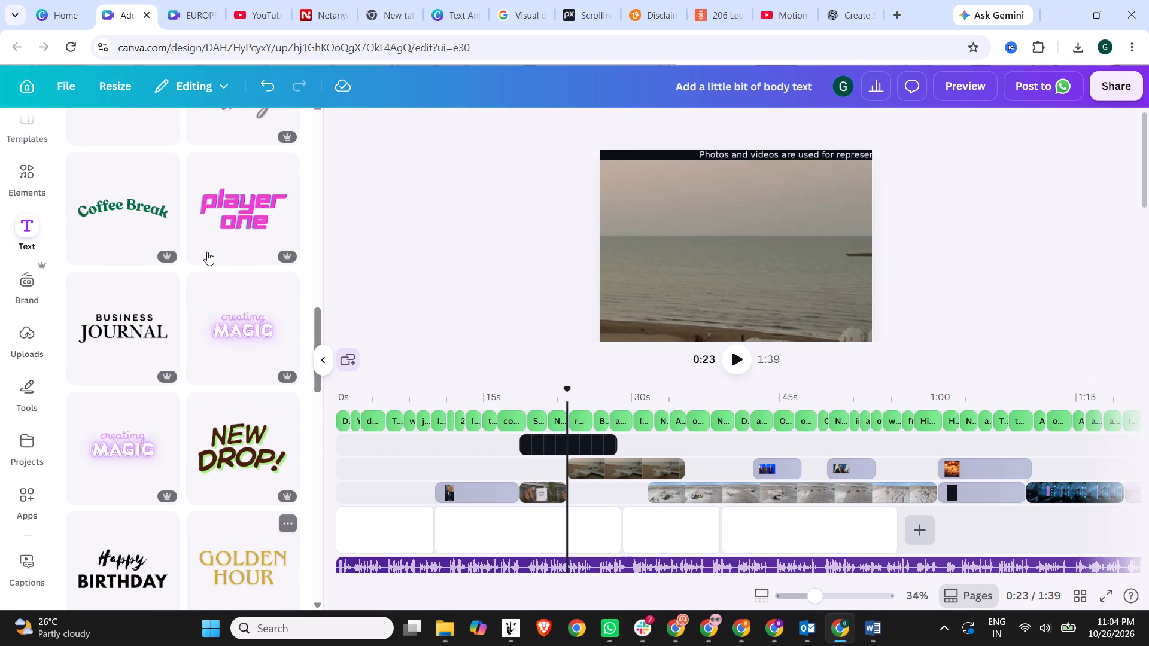
pyautogui.moveTo(318, 324); pyautogui.dragTo(318, 154)
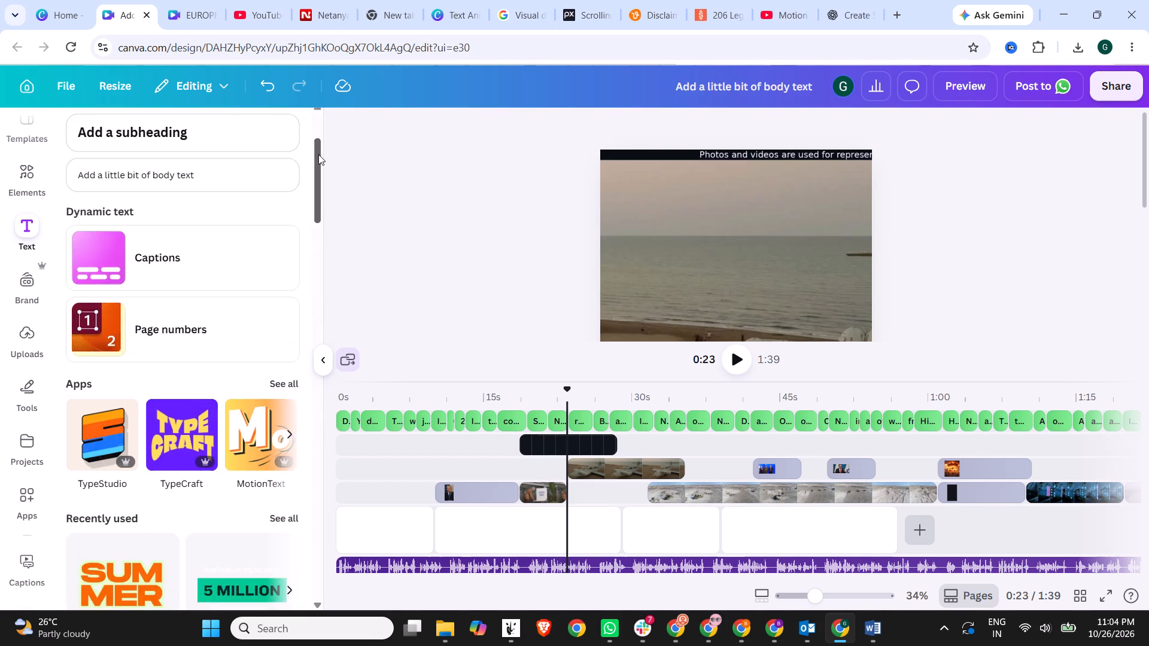
pyautogui.moveTo(318, 154); pyautogui.dragTo(317, 210)
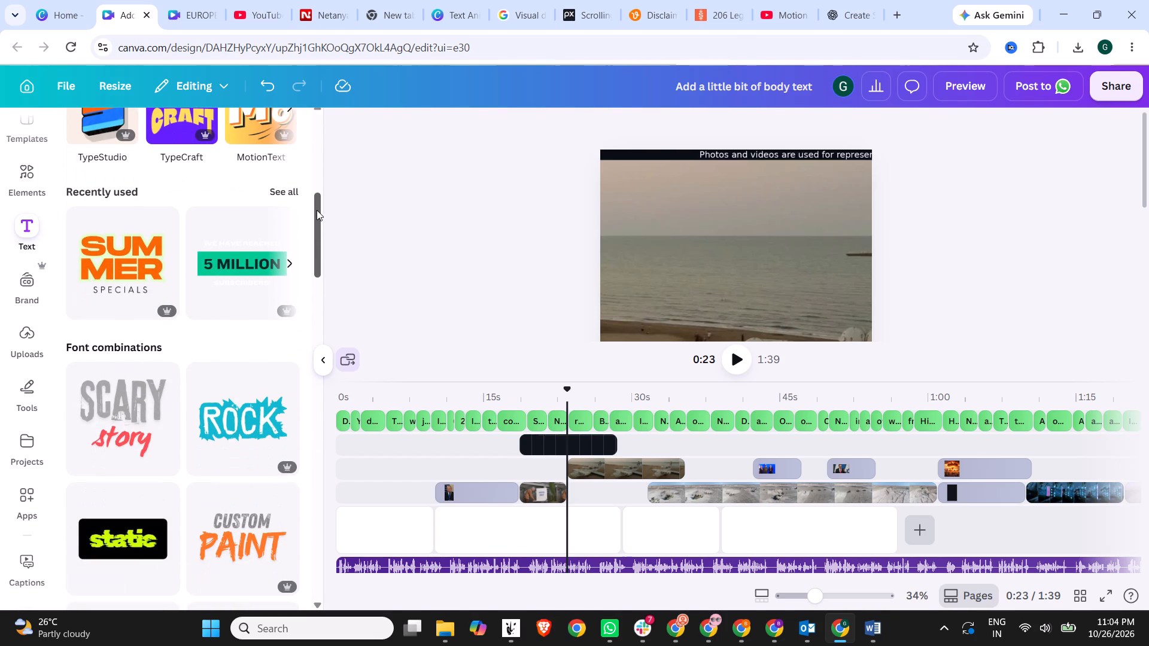
pyautogui.moveTo(317, 210); pyautogui.dragTo(322, 153)
pyautogui.scroll(5, 171, 349)
pyautogui.scroll(1, 124, 317)
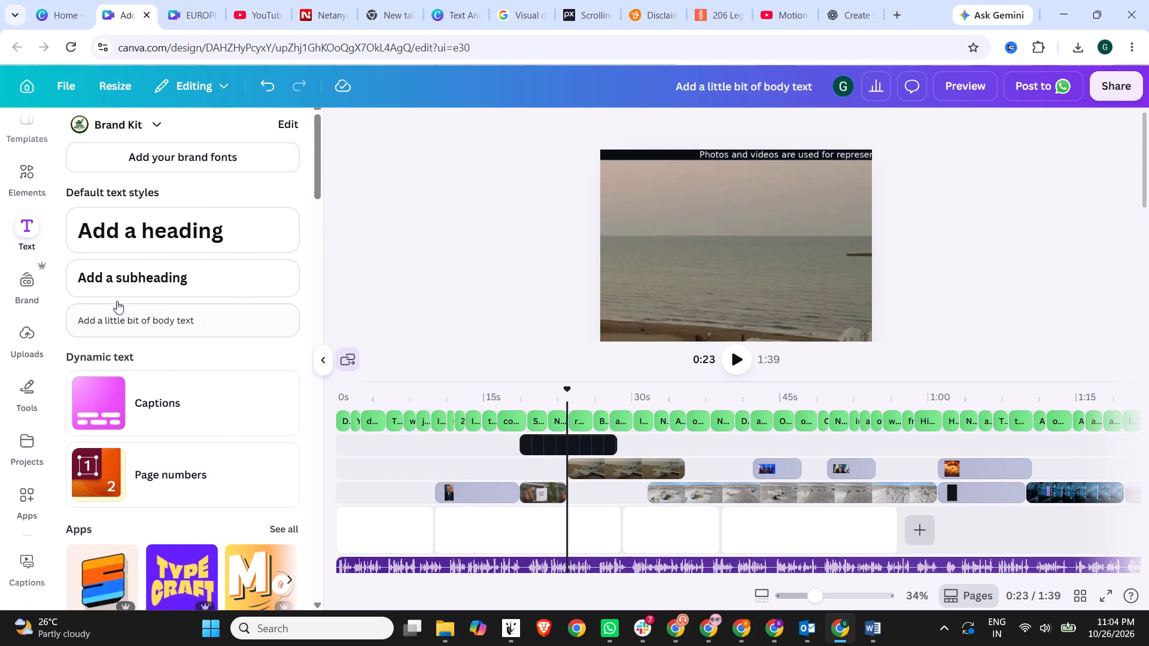
pyautogui.click(180, 276)
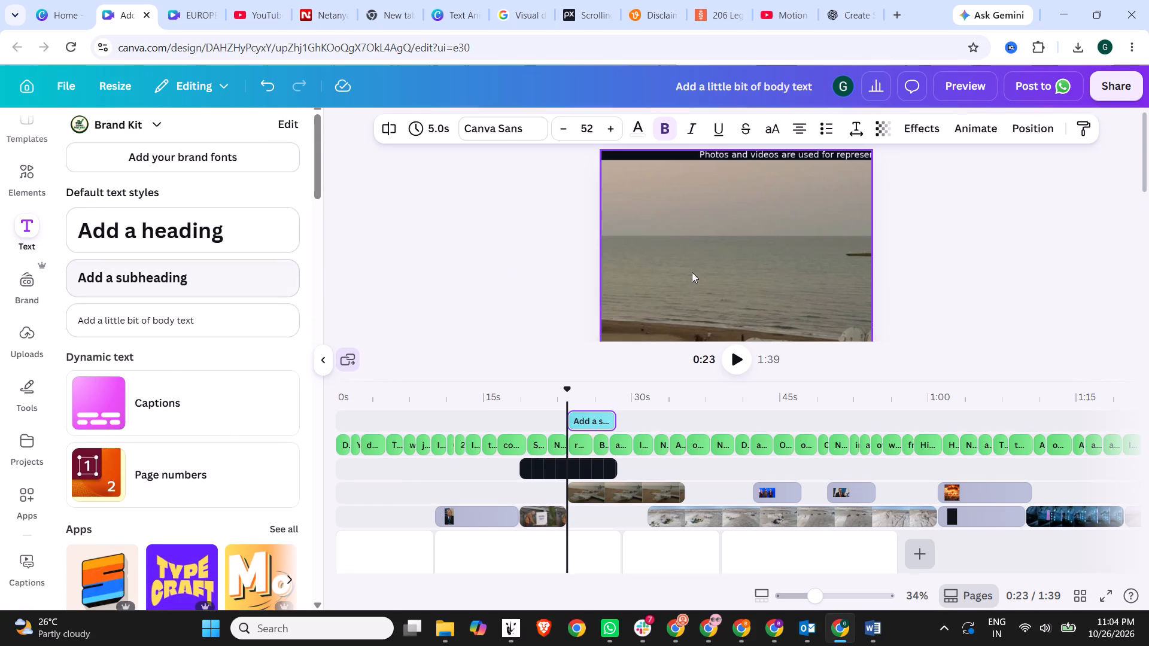
# Replace the subheading's placeholder text with VISUAL DISCLAIMER.
pyautogui.scroll(-4, 865, 230)
pyautogui.scroll(2, 845, 237)
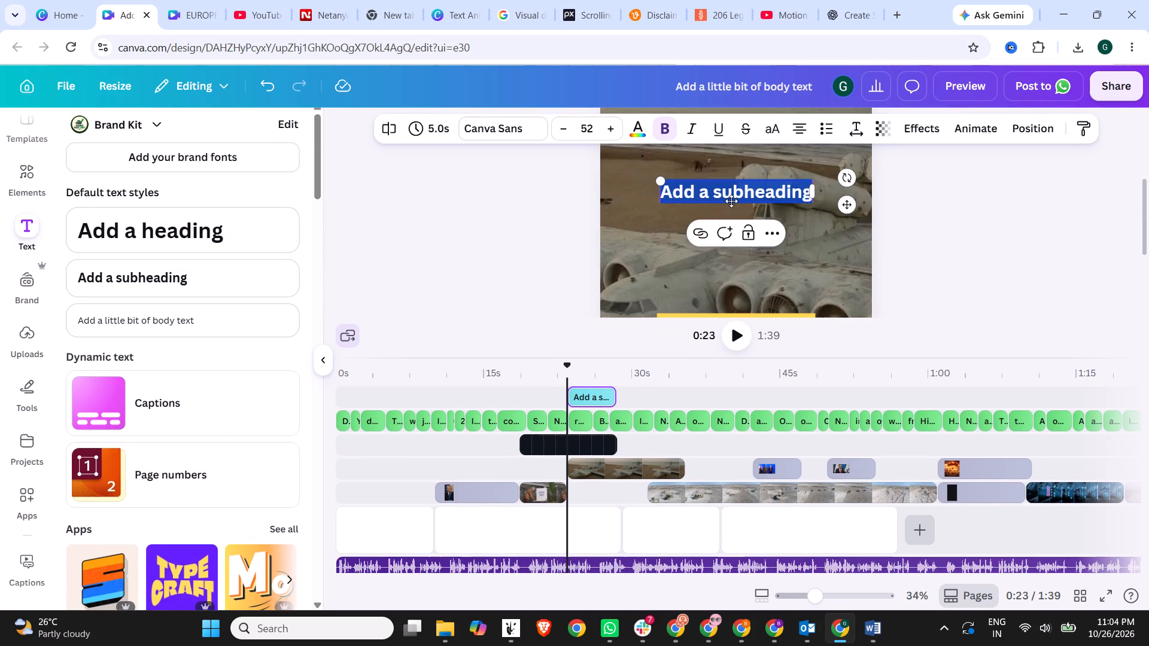
pyautogui.write('VISUAL DISCALUM')
pyautogui.hotkey('shift', 'BackSpace')
pyautogui.hotkey('shift', 'BackSpace')
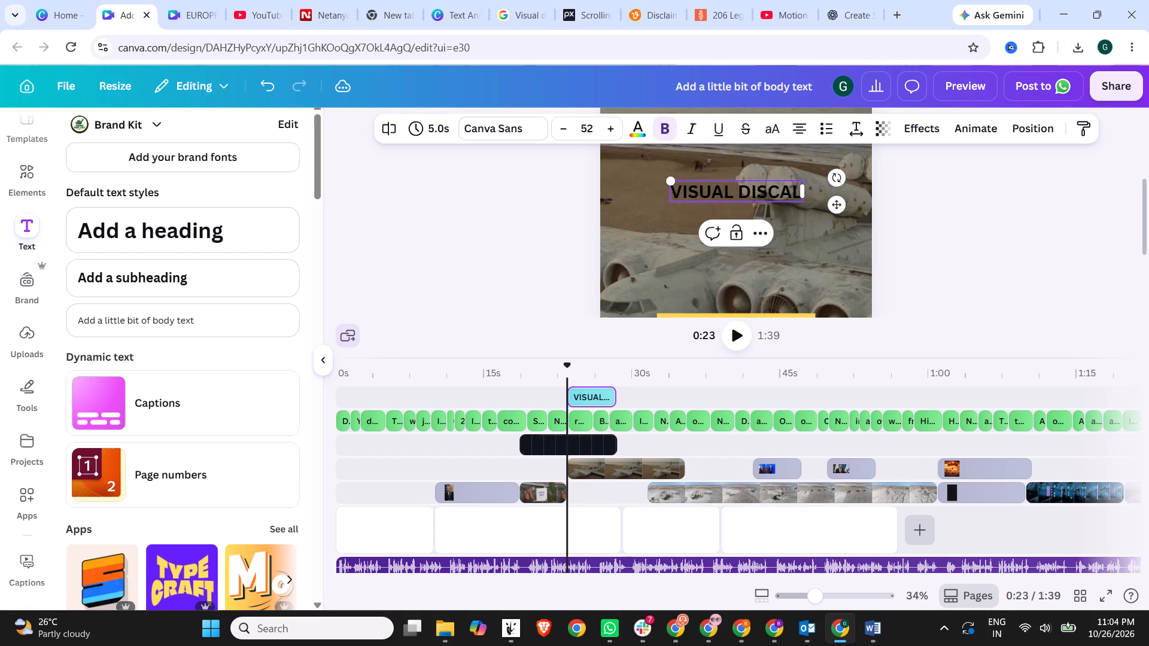
pyautogui.hotkey('shift', 'BackSpace')
pyautogui.hotkey('shift', 'BackSpace')
pyautogui.write('LAIMER')
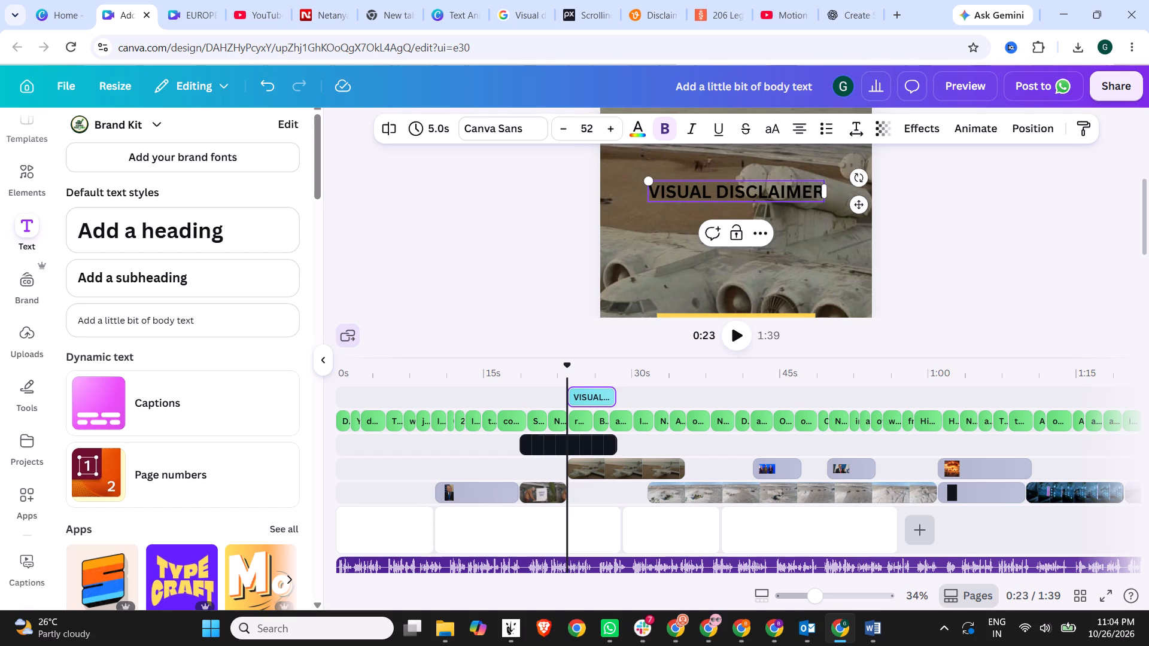
pyautogui.click(932, 196)
# Shrink the VISUAL DISCLAIMER text to size 22.6 and place it over the left end of the dark header strip.
pyautogui.moveTo(788, 192); pyautogui.dragTo(784, 124)
pyautogui.scroll(4, 1007, 226)
pyautogui.moveTo(795, 289); pyautogui.dragTo(754, 191)
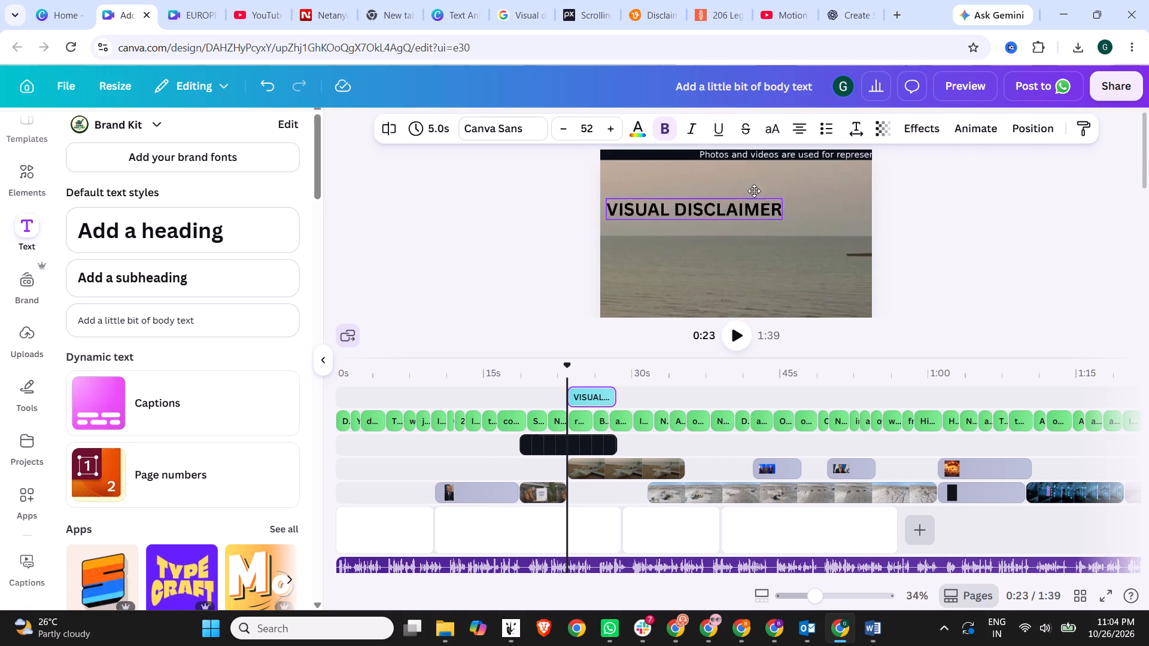
pyautogui.moveTo(754, 191); pyautogui.dragTo(747, 168)
pyautogui.moveTo(773, 187); pyautogui.dragTo(669, 167)
pyautogui.keyDown('ctrl'); pyautogui.scroll(4, 707, 193); pyautogui.keyUp('ctrl')
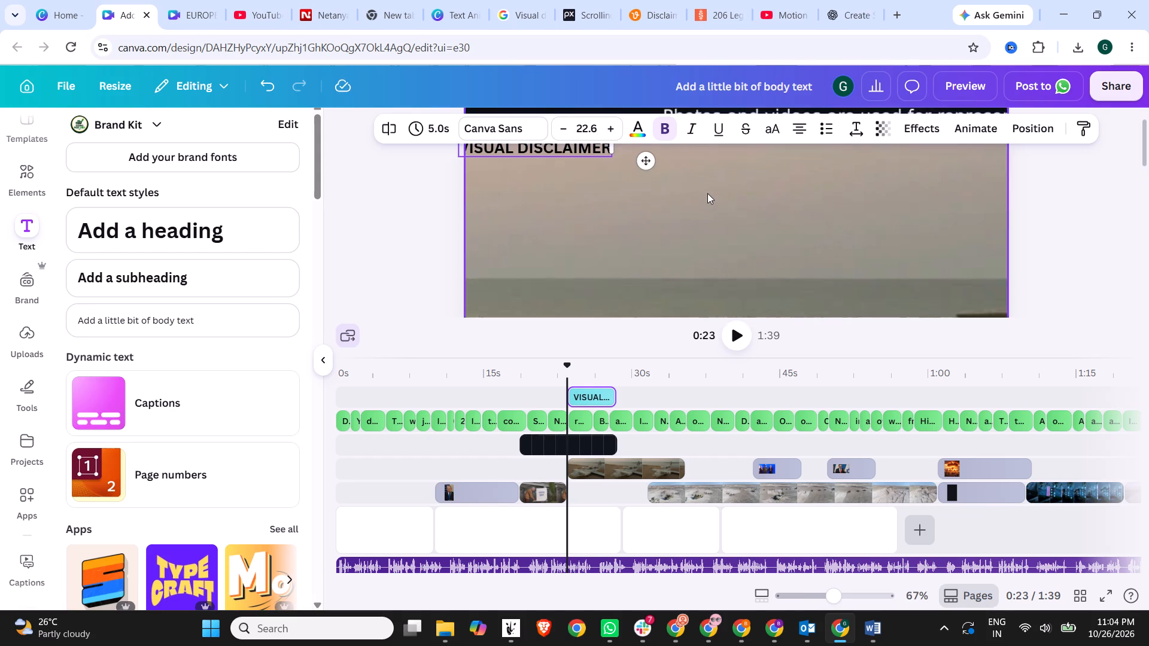
pyautogui.scroll(2, 652, 194)
pyautogui.moveTo(579, 193); pyautogui.dragTo(586, 163)
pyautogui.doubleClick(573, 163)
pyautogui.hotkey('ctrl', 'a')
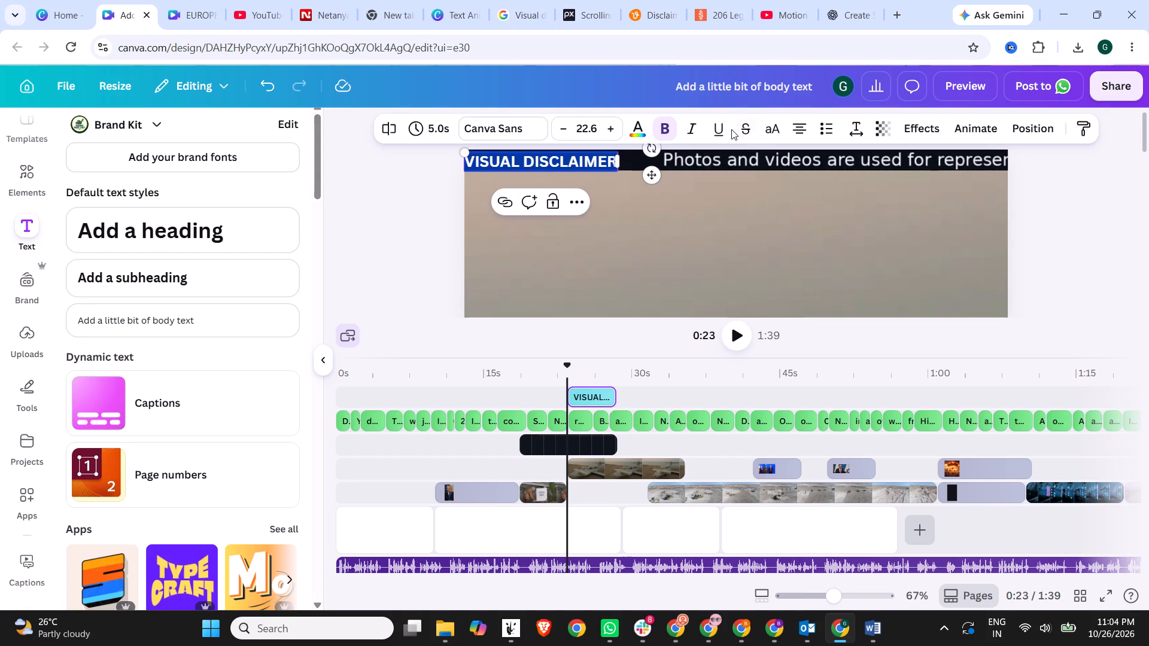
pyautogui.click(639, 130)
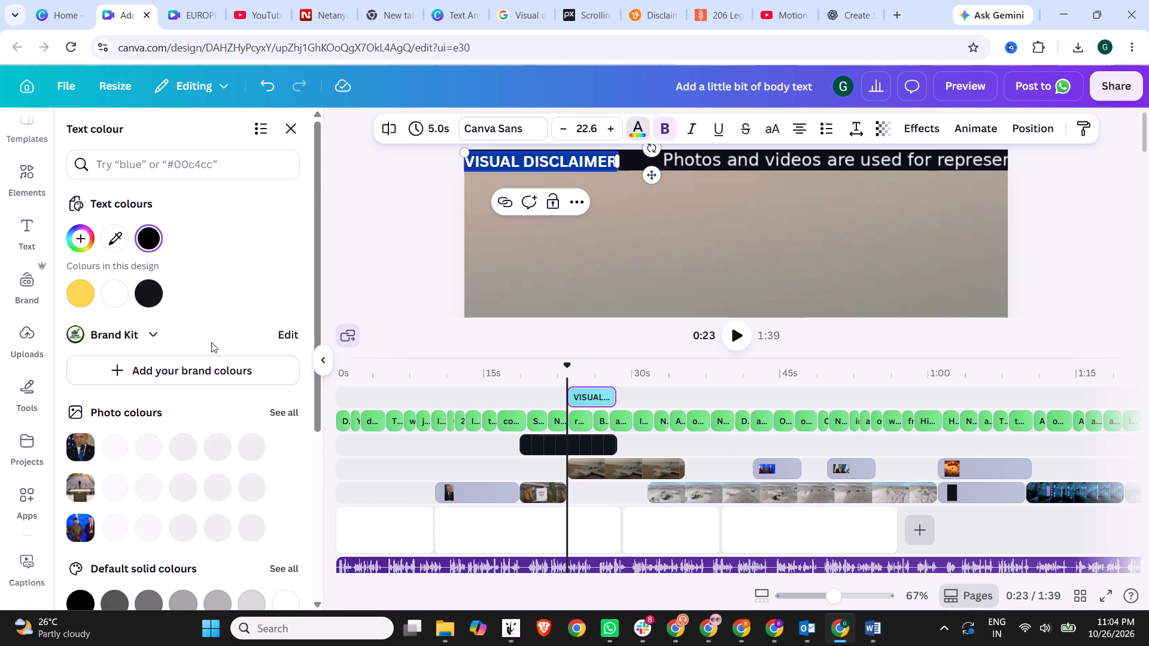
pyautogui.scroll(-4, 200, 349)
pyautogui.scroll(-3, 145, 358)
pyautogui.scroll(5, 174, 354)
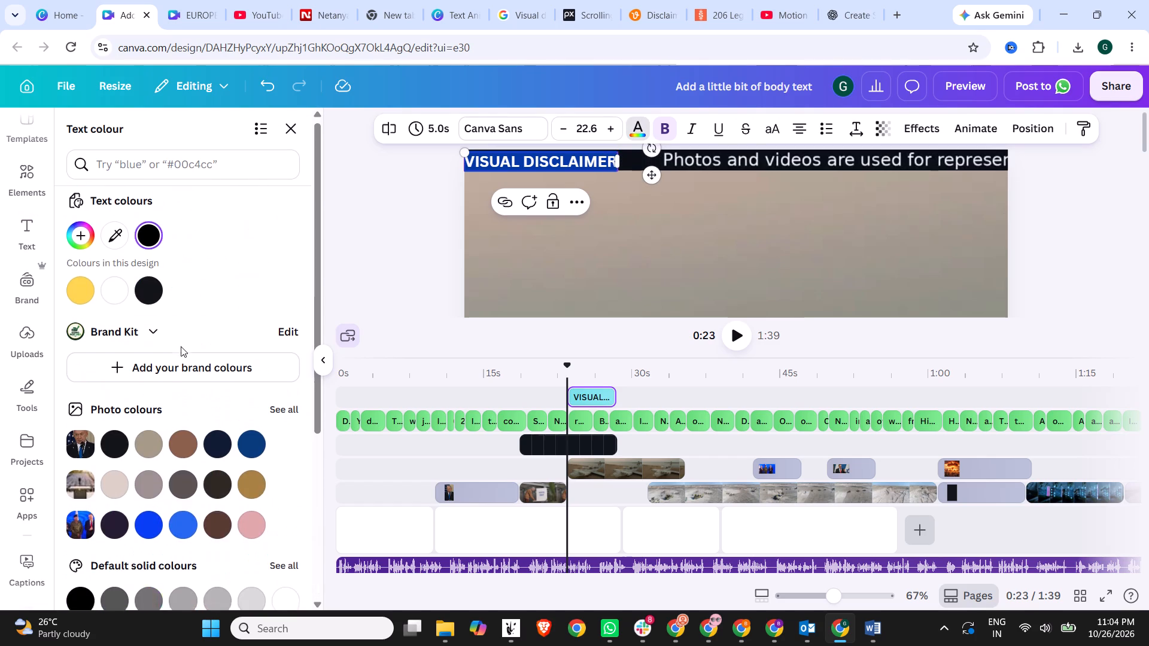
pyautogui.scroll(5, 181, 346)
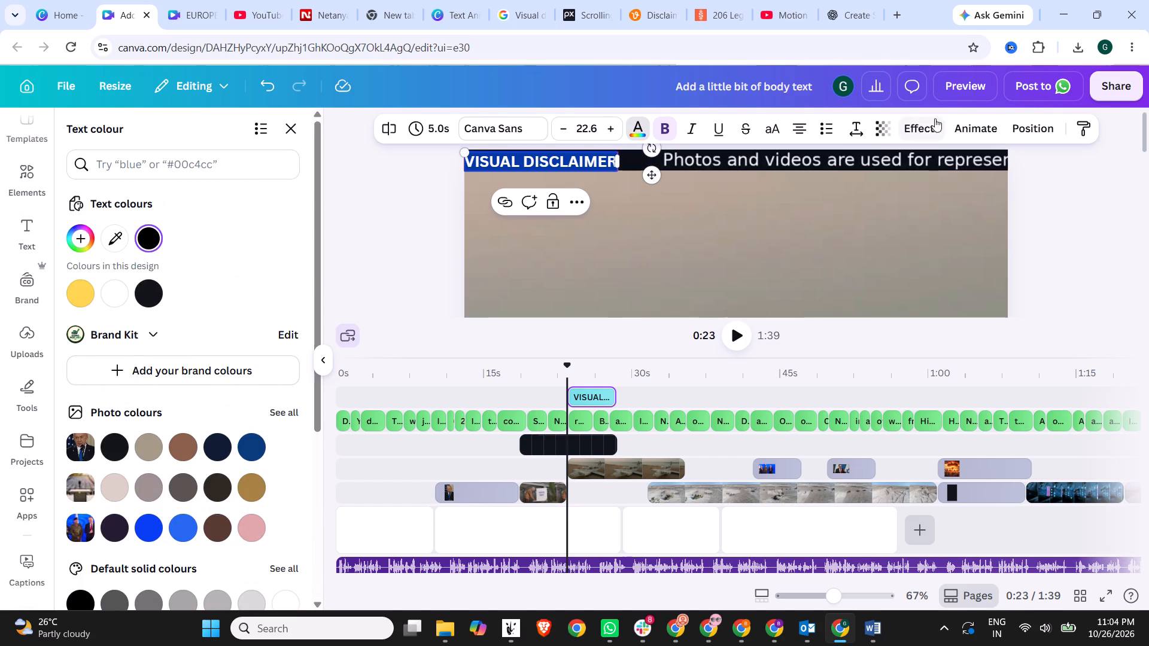
# Apply the Background text effect to the VISUAL DISCLAIMER label.
pyautogui.click(929, 130)
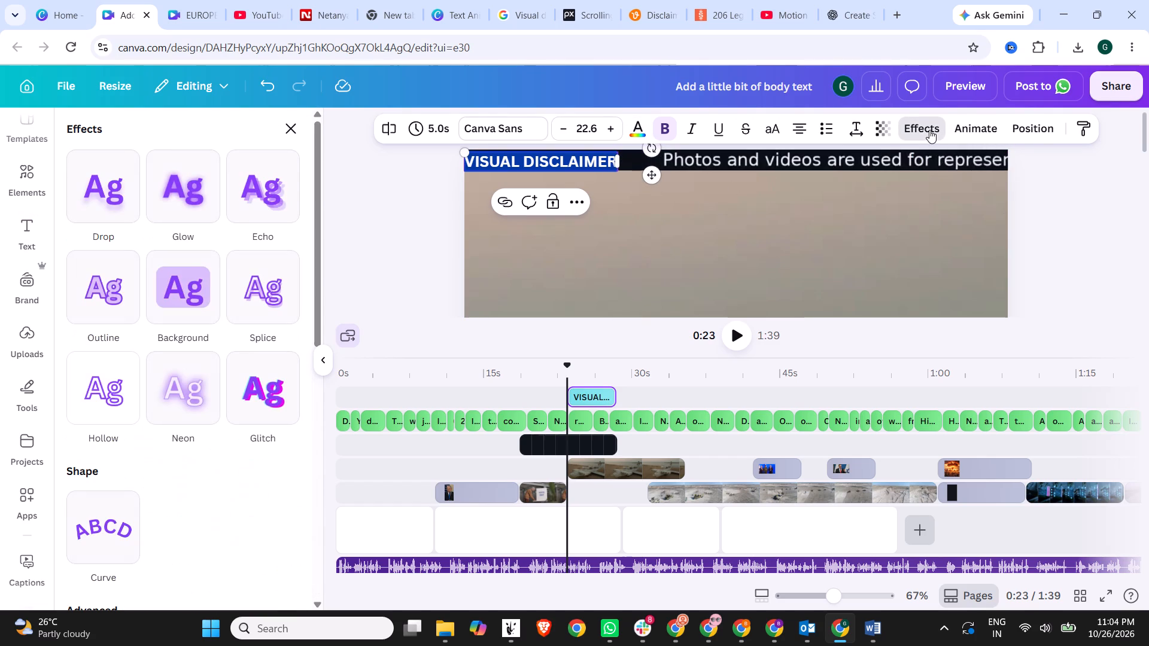
pyautogui.click(188, 283)
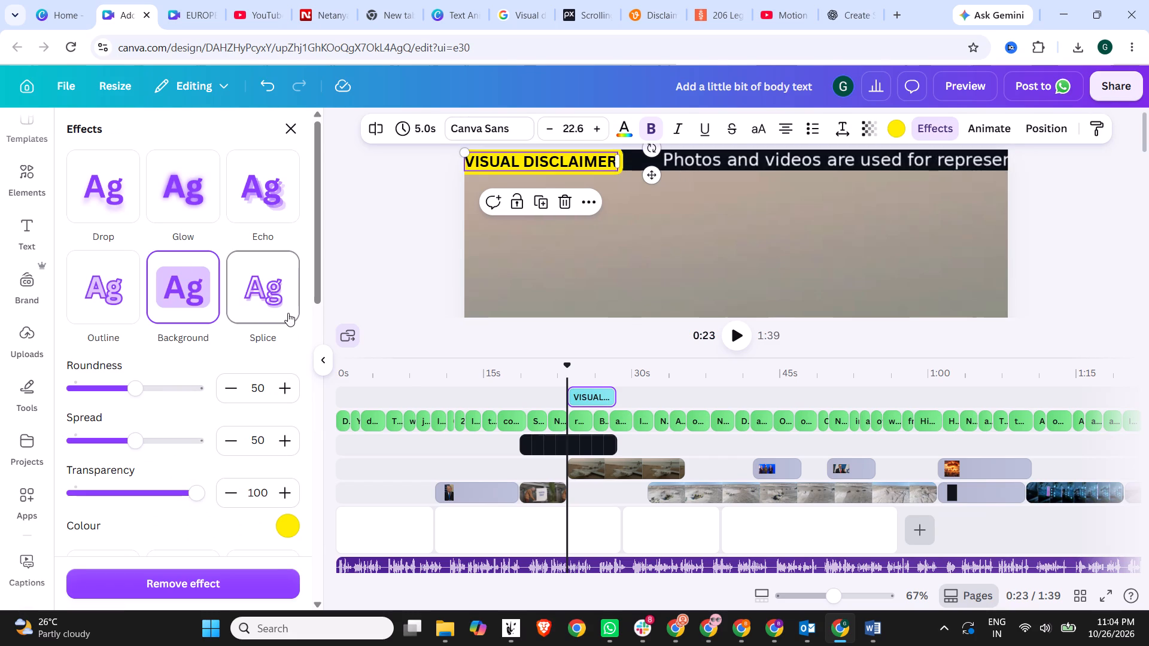
# Shrink the yellow VISUAL DISCLAIMER label to font size 18.6 so it fits the header strip's height.
pyautogui.moveTo(619, 172); pyautogui.dragTo(594, 162)
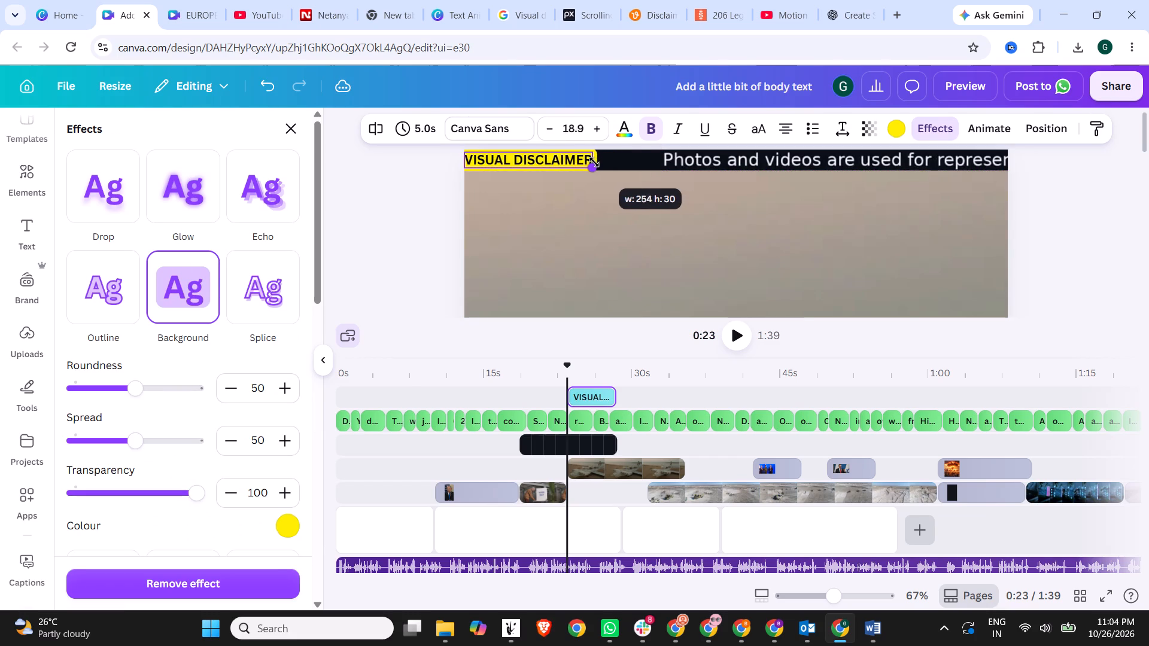
pyautogui.moveTo(594, 162); pyautogui.dragTo(592, 162)
pyautogui.click(388, 173)
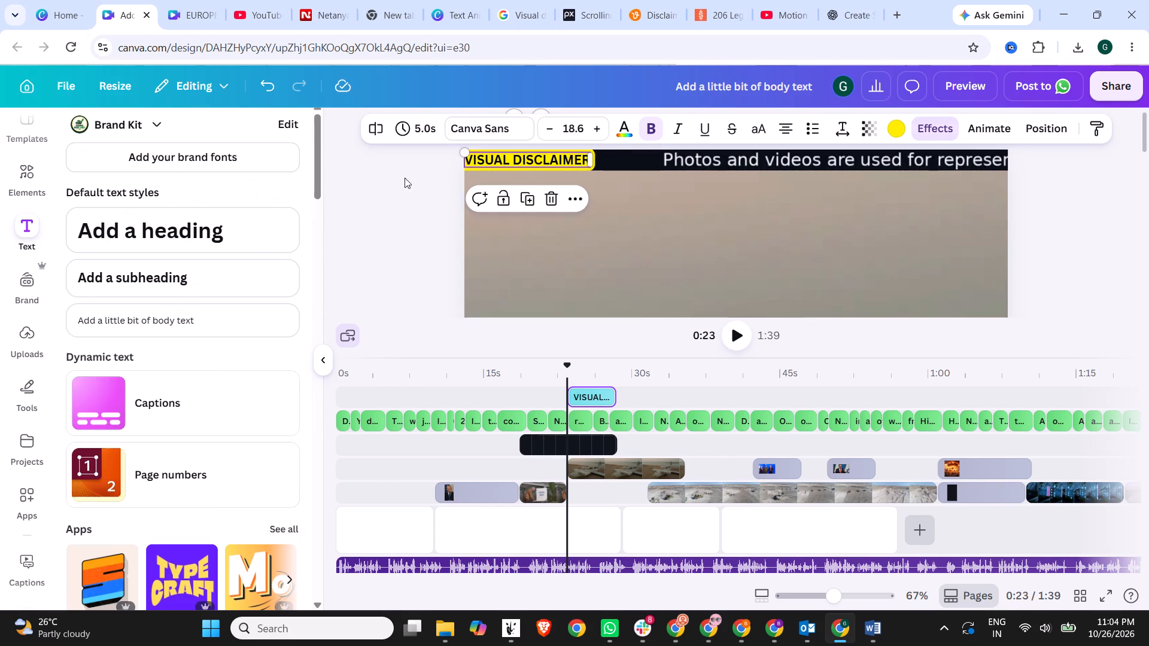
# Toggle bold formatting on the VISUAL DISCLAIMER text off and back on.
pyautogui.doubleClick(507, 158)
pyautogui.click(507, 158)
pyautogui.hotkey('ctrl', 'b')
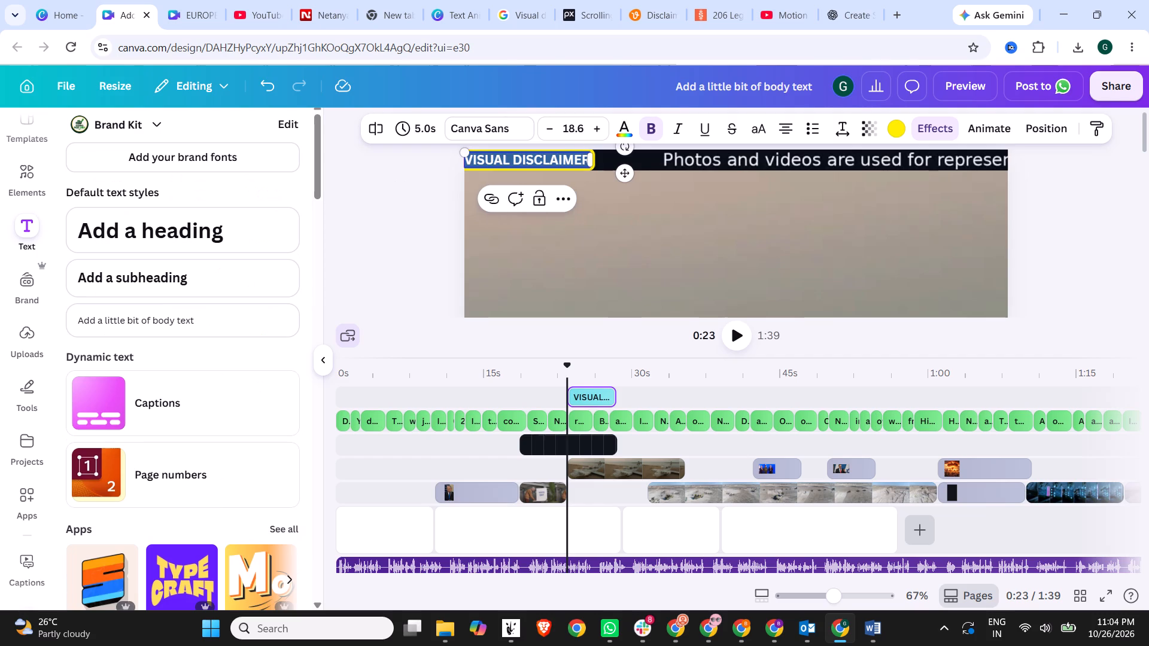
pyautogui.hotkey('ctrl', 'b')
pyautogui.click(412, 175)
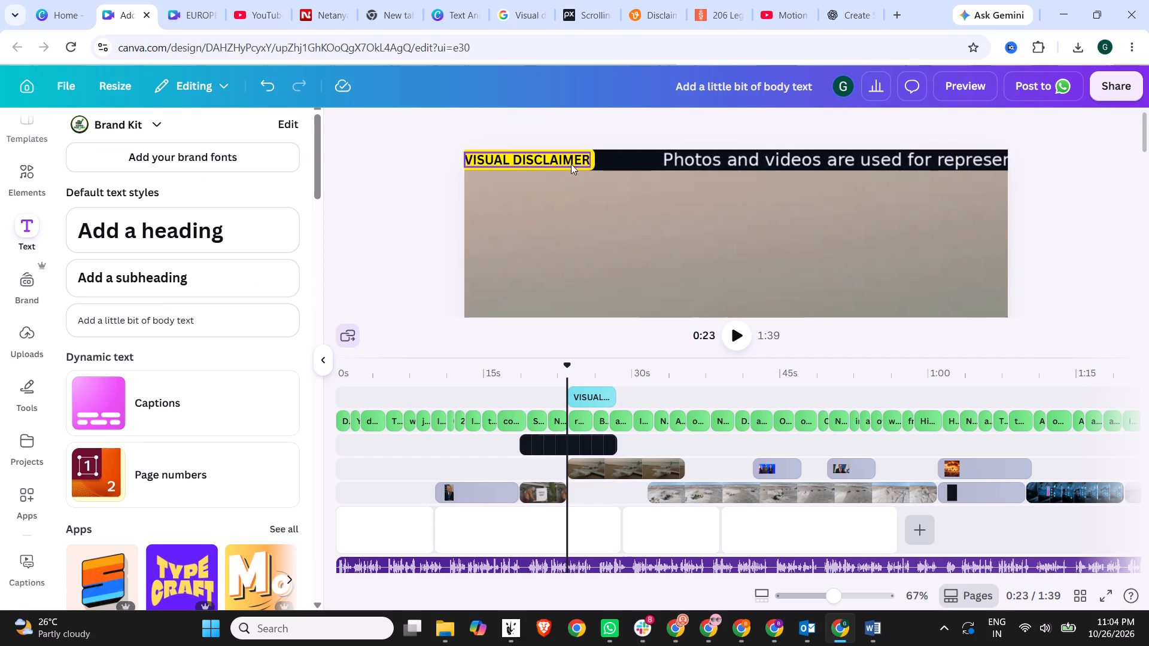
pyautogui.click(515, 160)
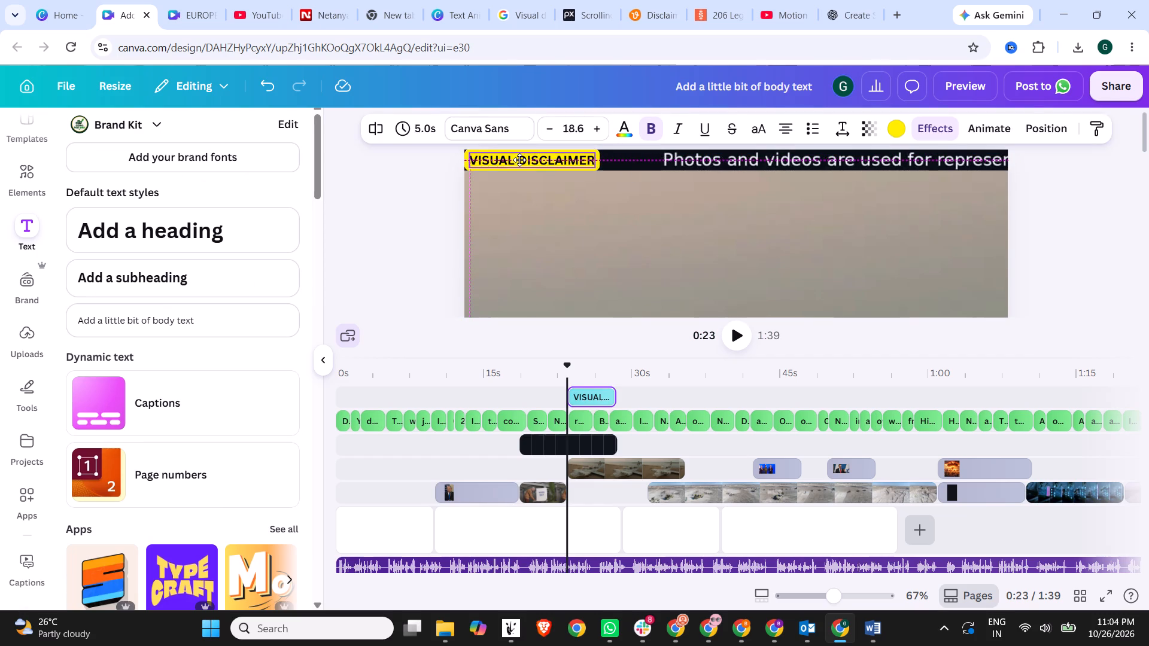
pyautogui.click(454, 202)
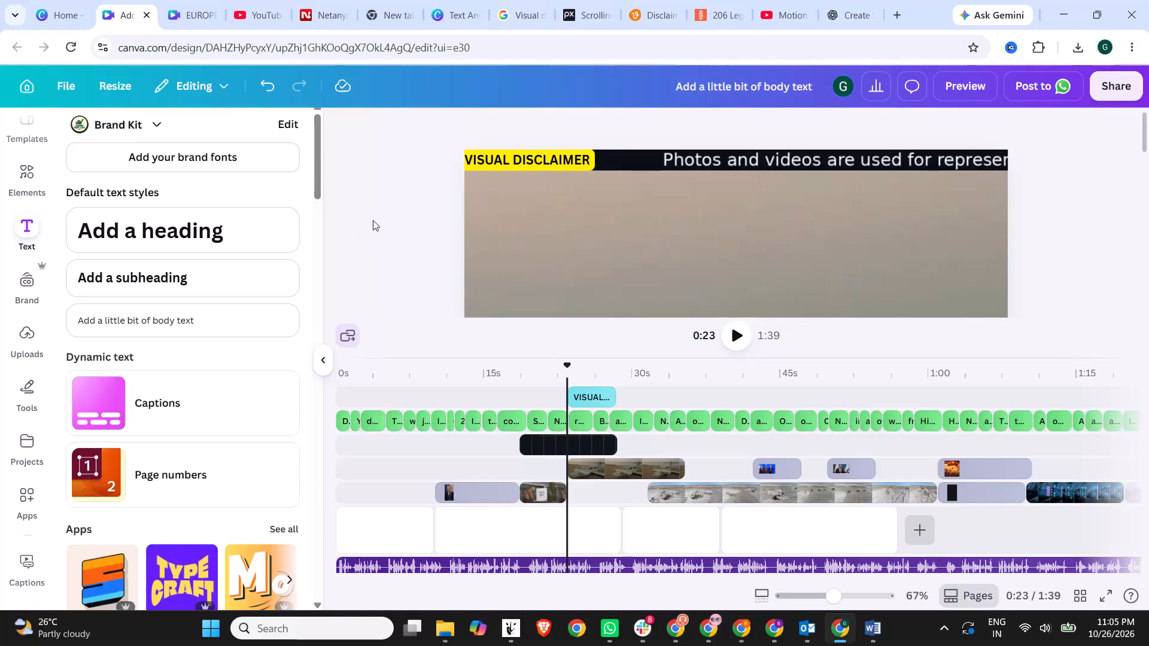
# Play the video from 0:23 to about 0:29 to check the label with the scrolling disclaimer.
pyautogui.click(729, 334)
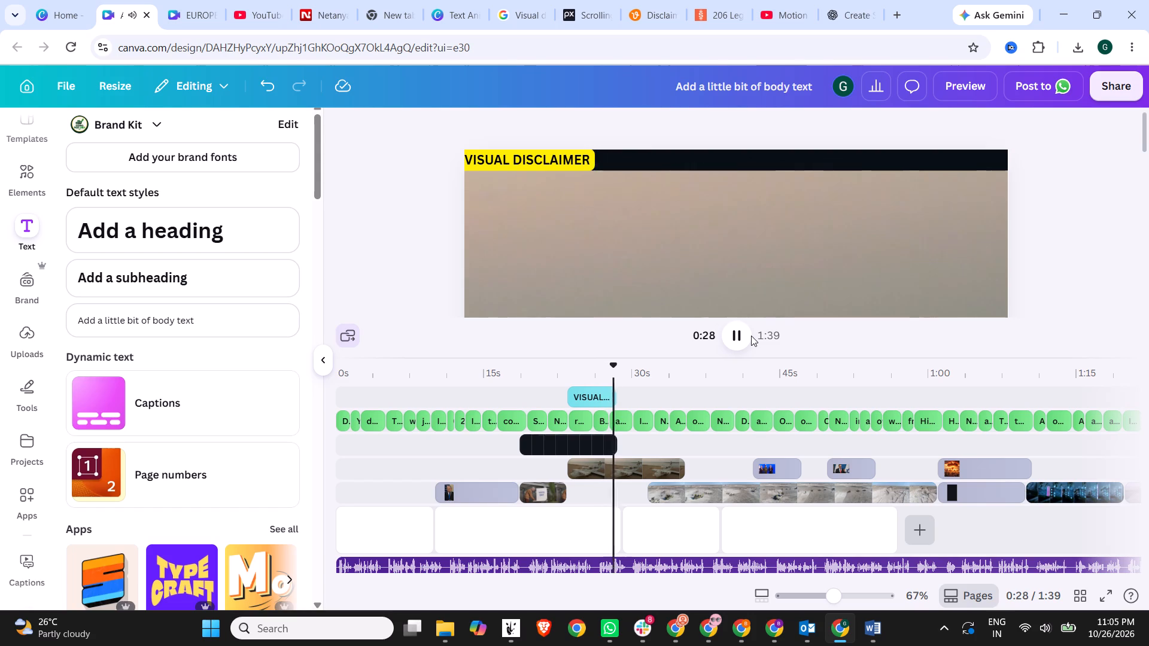
pyautogui.click(735, 335)
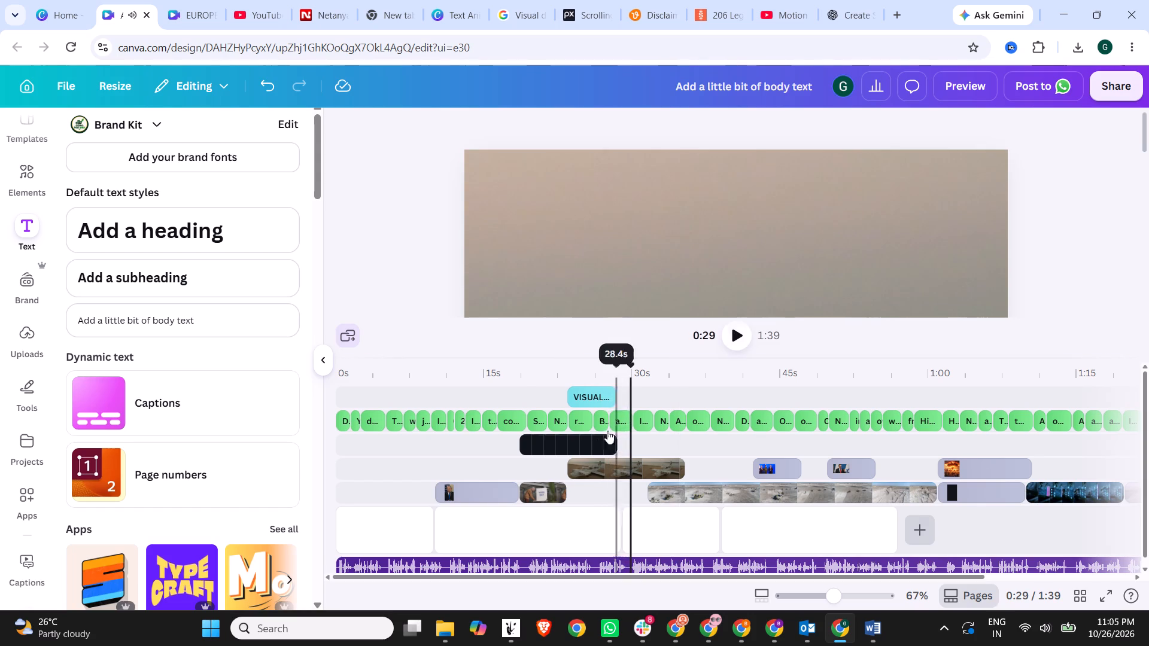
# Slow the scrolling disclaimer video clip to a video speed of 0.5.
pyautogui.click(592, 446)
pyautogui.rightClick(591, 445)
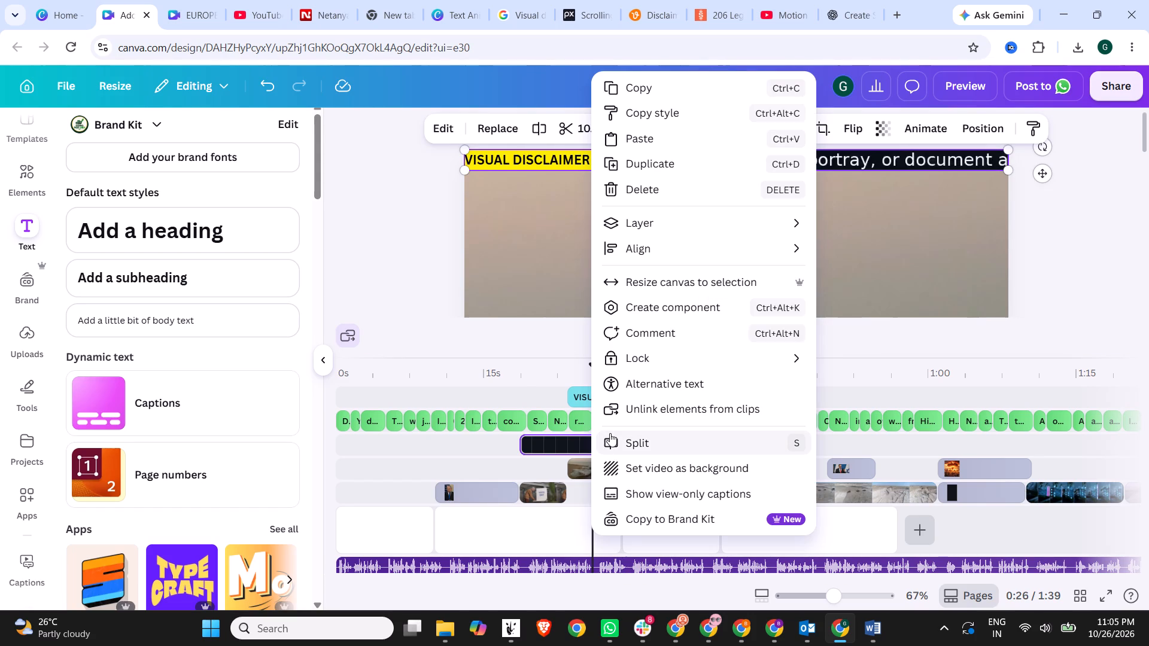
pyautogui.doubleClick(551, 443)
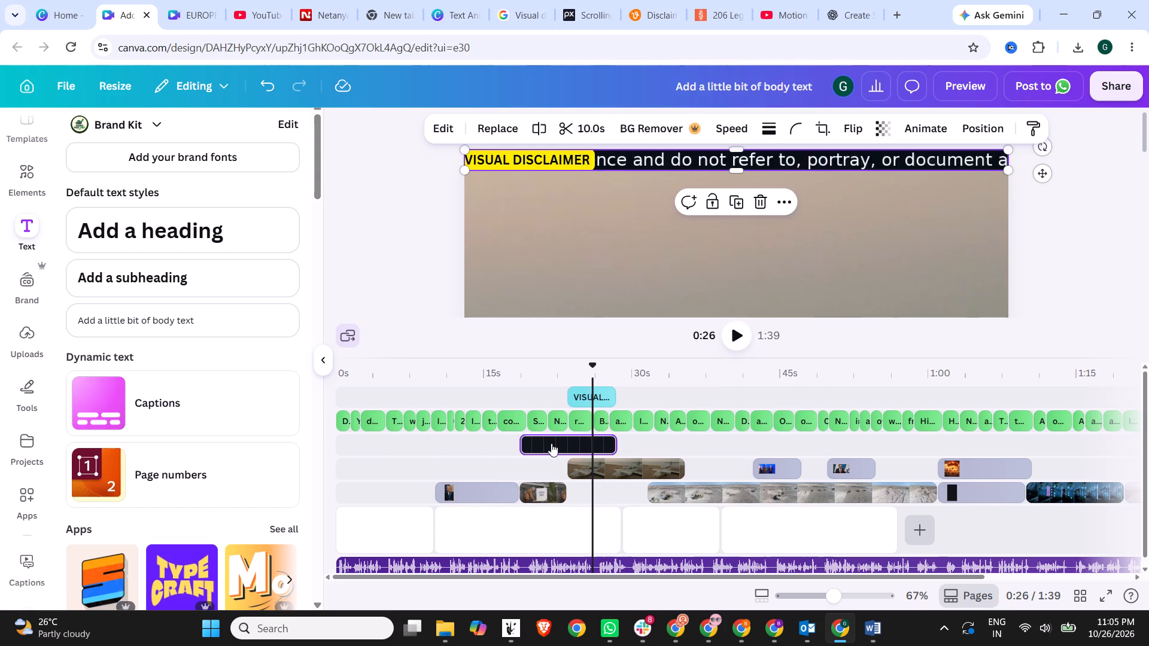
pyautogui.click(445, 130)
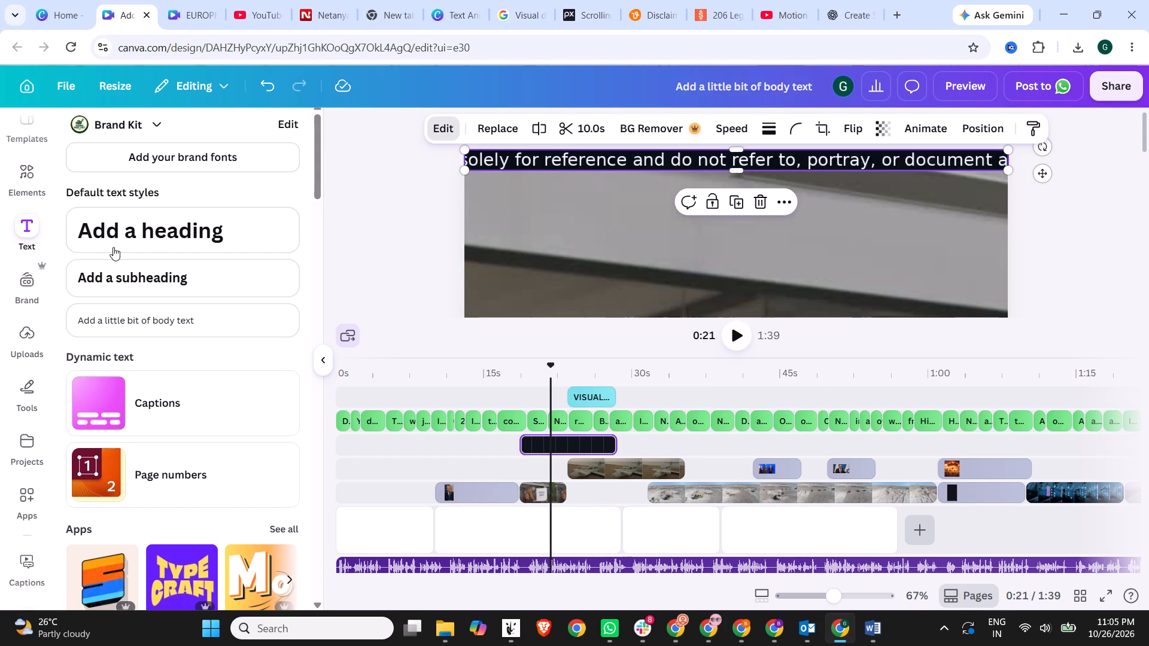
pyautogui.scroll(-4, 186, 306)
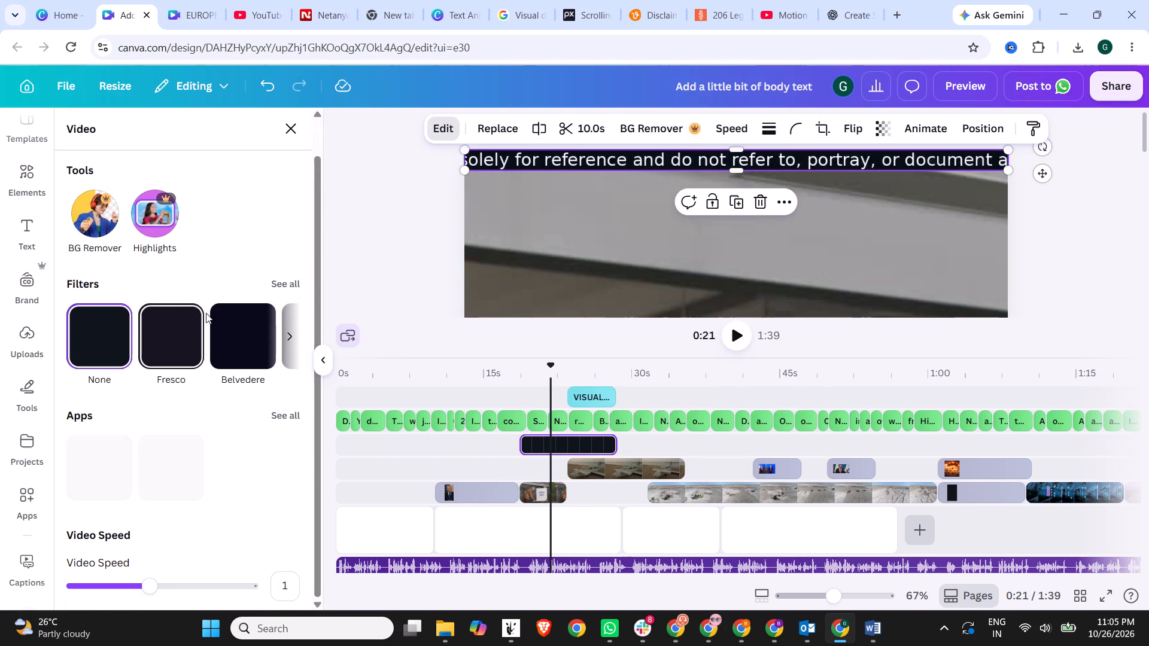
pyautogui.scroll(-8, 167, 516)
pyautogui.moveTo(146, 588); pyautogui.dragTo(102, 587)
# Play back the slowed disclaimer from 0:21 to check its scrolling pace.
pyautogui.click(737, 339)
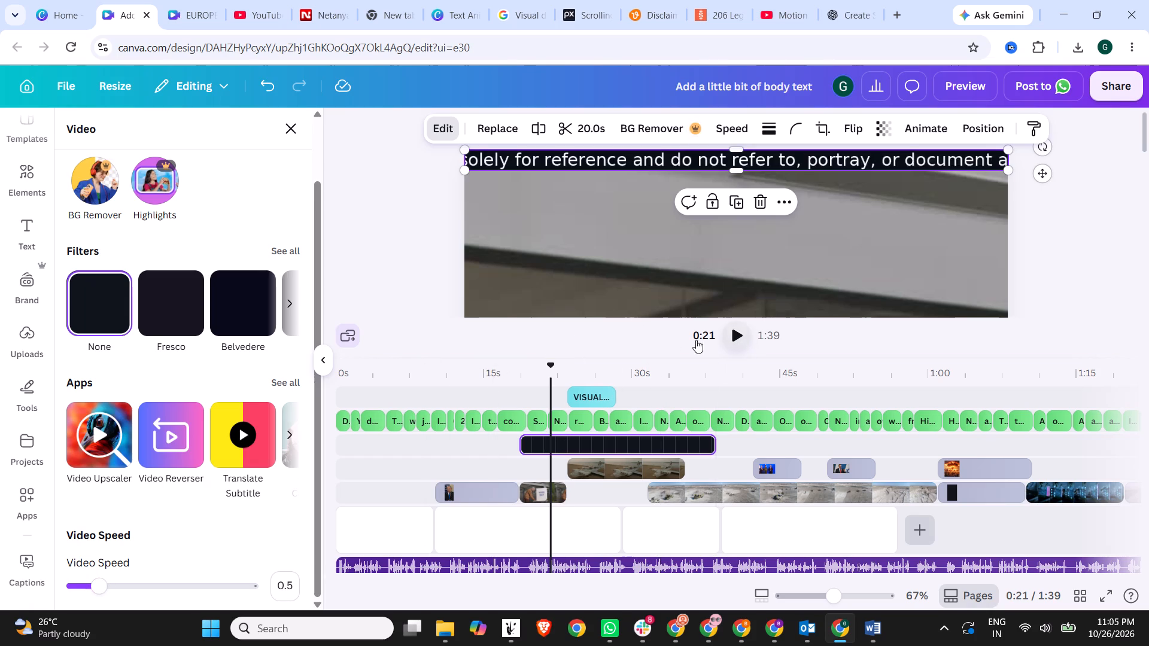
# Move the VISUAL DISCLAIMER clip to the track beneath the disclaimer video, aligned with that video's start.
pyautogui.click(585, 391)
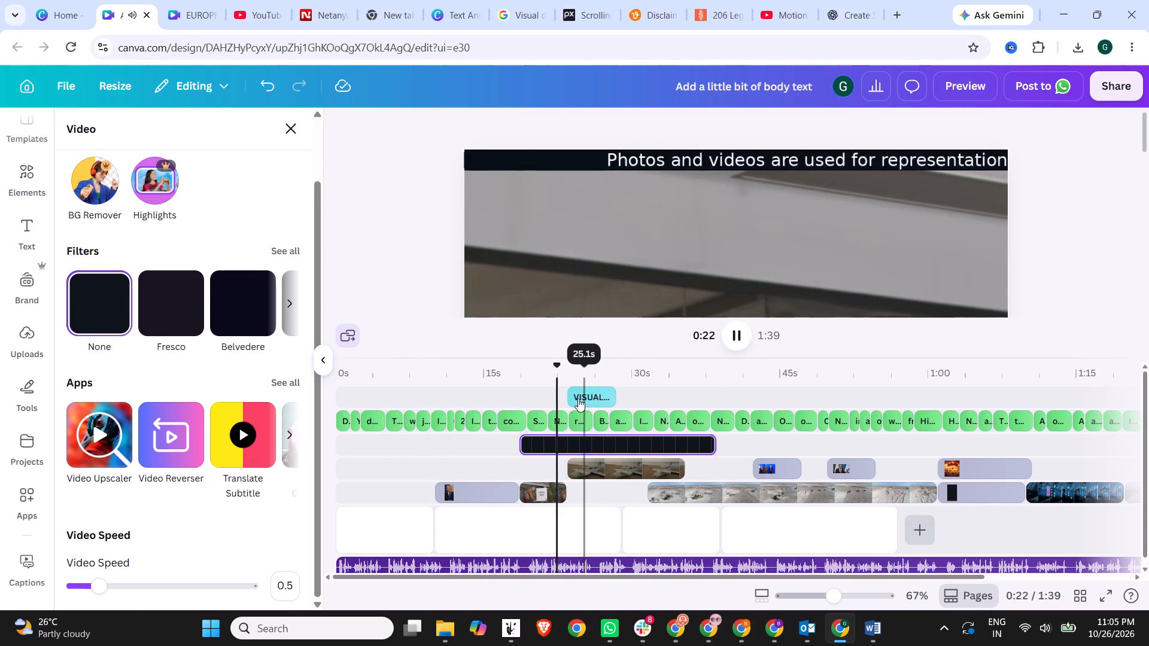
pyautogui.moveTo(592, 393); pyautogui.dragTo(545, 451)
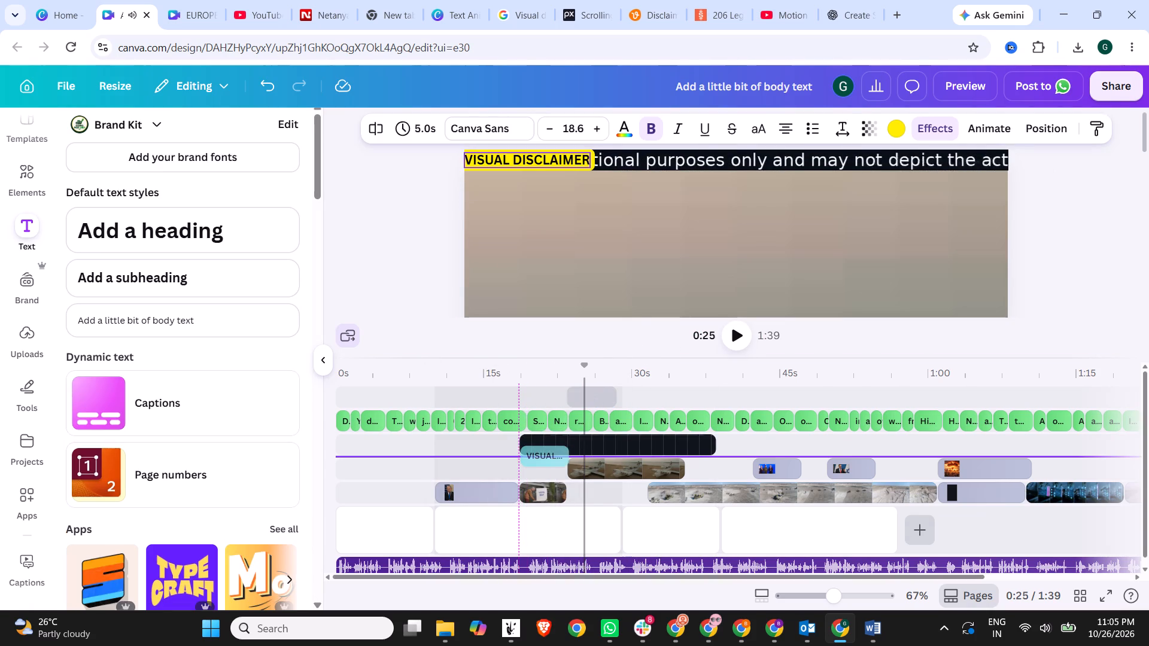
pyautogui.moveTo(545, 451); pyautogui.dragTo(538, 453)
pyautogui.moveTo(542, 461); pyautogui.dragTo(544, 453)
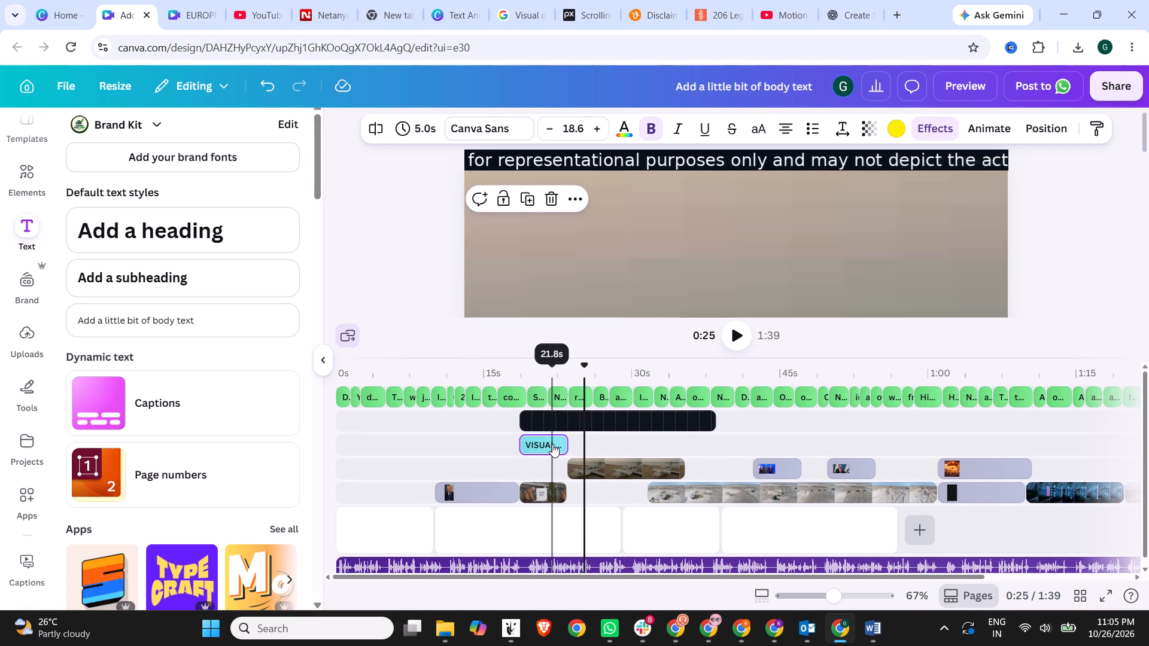
# Extend the VISUAL DISCLAIMER label clip to a duration of 1:16 so it runs through the rest of the timeline.
pyautogui.moveTo(561, 444); pyautogui.dragTo(753, 444)
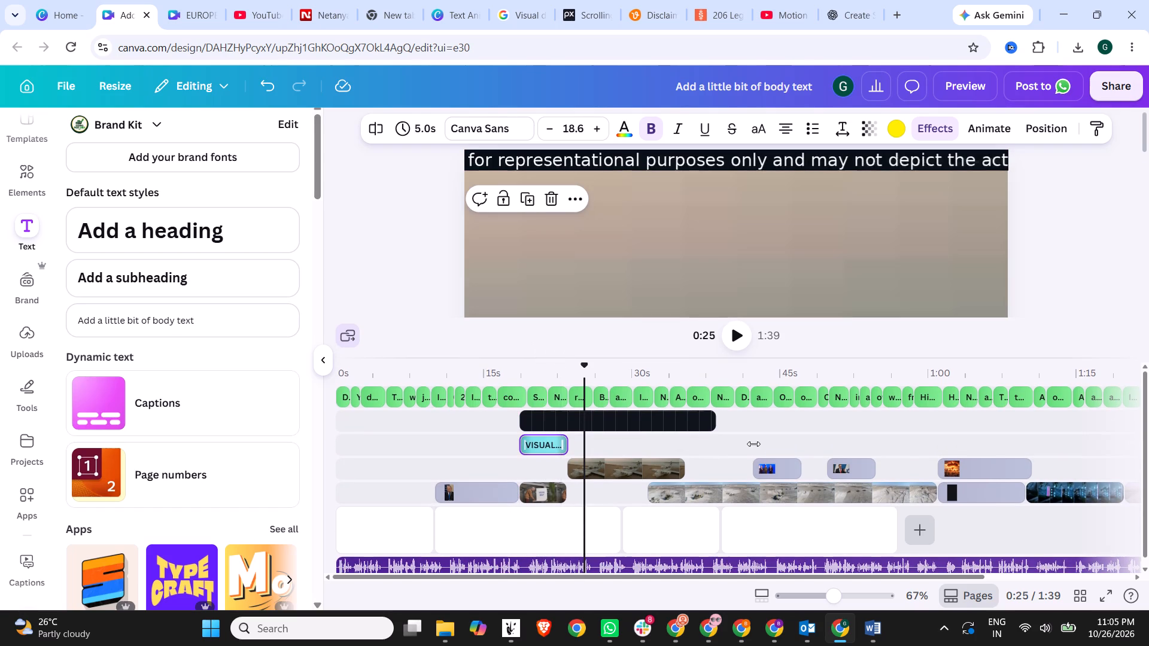
pyautogui.moveTo(753, 444); pyautogui.dragTo(978, 441)
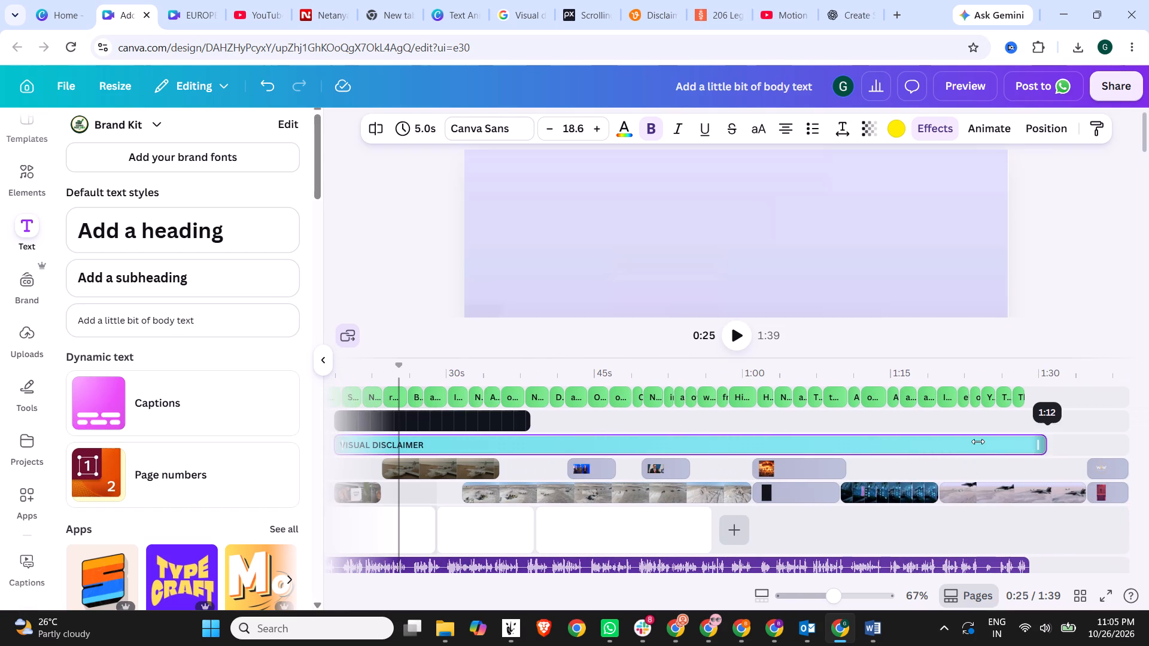
pyautogui.moveTo(978, 441); pyautogui.dragTo(1077, 436)
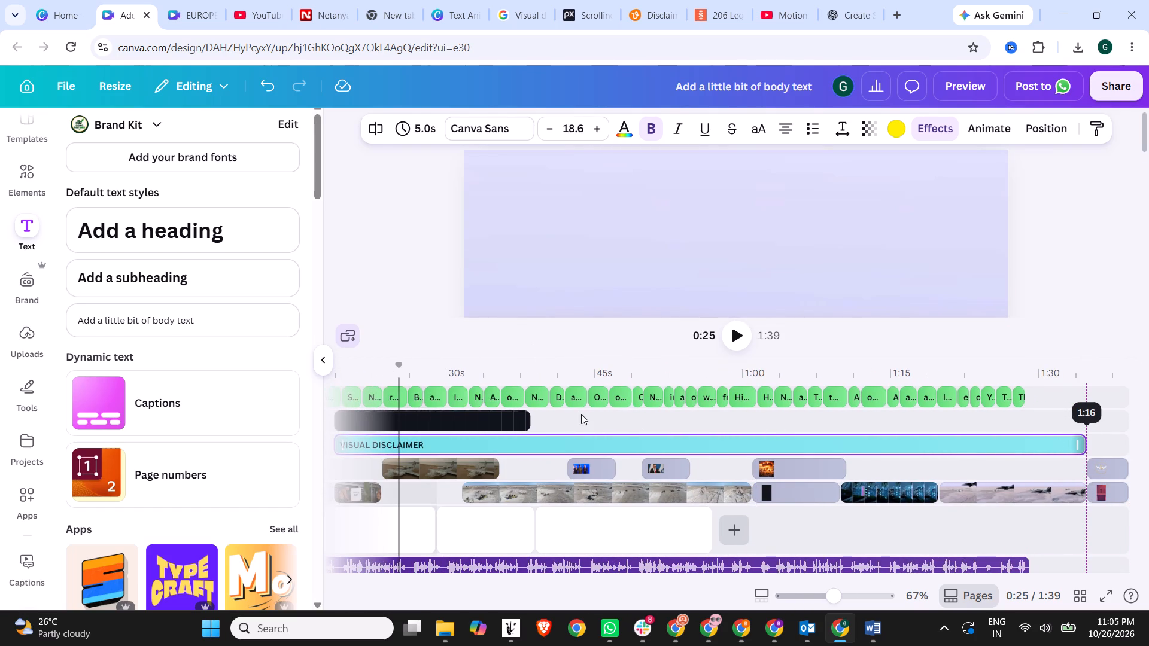
pyautogui.moveTo(652, 575); pyautogui.dragTo(486, 571)
# Play the video from 0:18 to about 0:22 to check the label against the scrolling disclaimer.
pyautogui.click(600, 416)
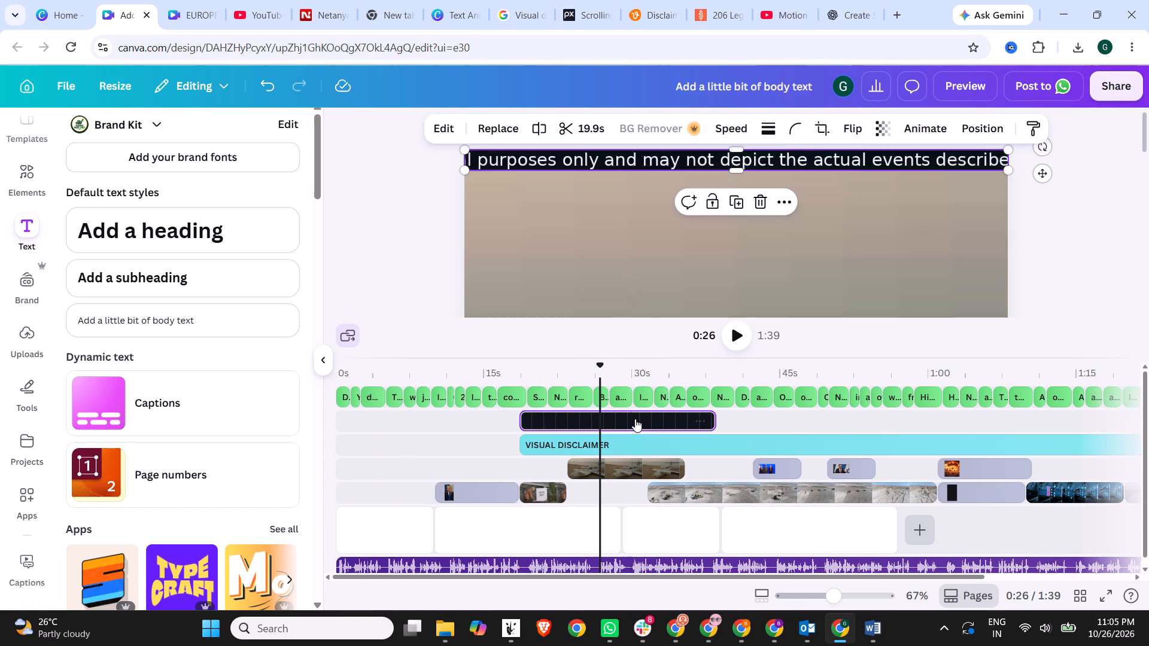
pyautogui.click(519, 367)
pyautogui.click(733, 328)
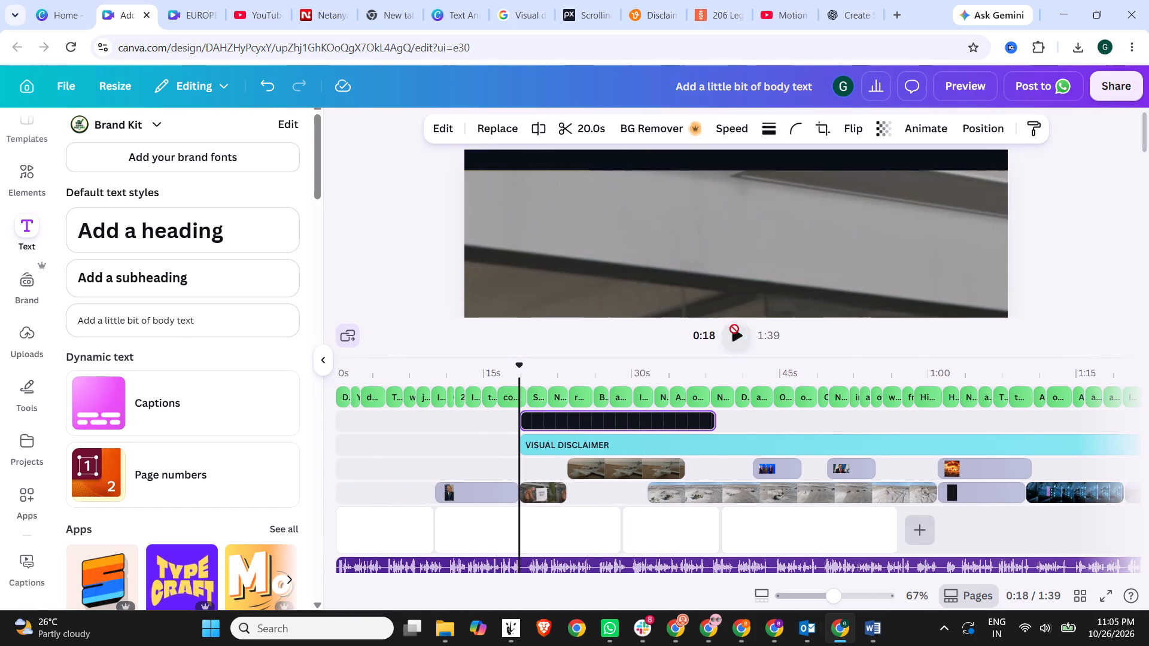
pyautogui.scroll(4, 987, 236)
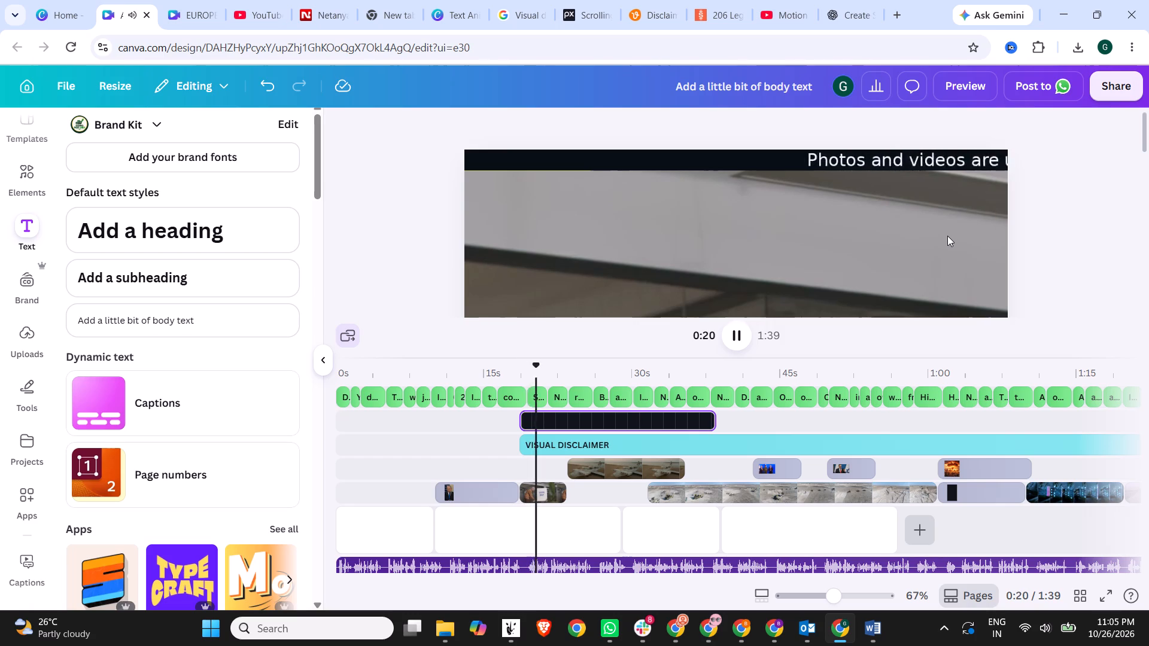
pyautogui.click(728, 333)
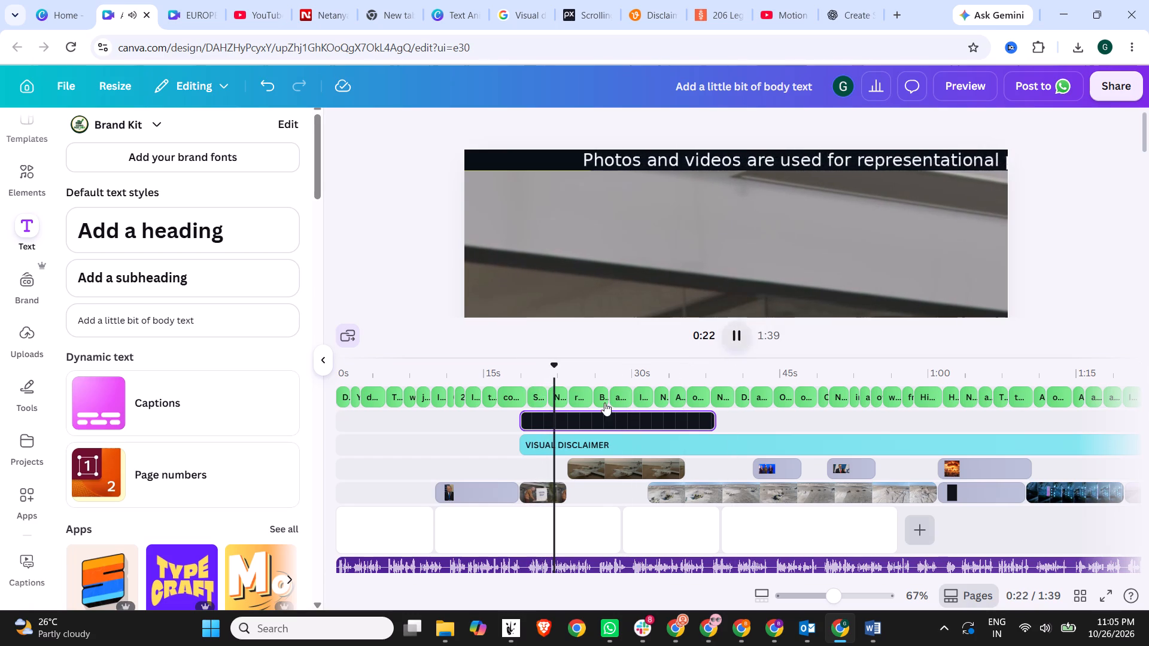
# Move the VISUAL DISCLAIMER label clip to the track above the scrolling disclaimer video, keeping its start time.
pyautogui.moveTo(576, 444); pyautogui.dragTo(576, 408)
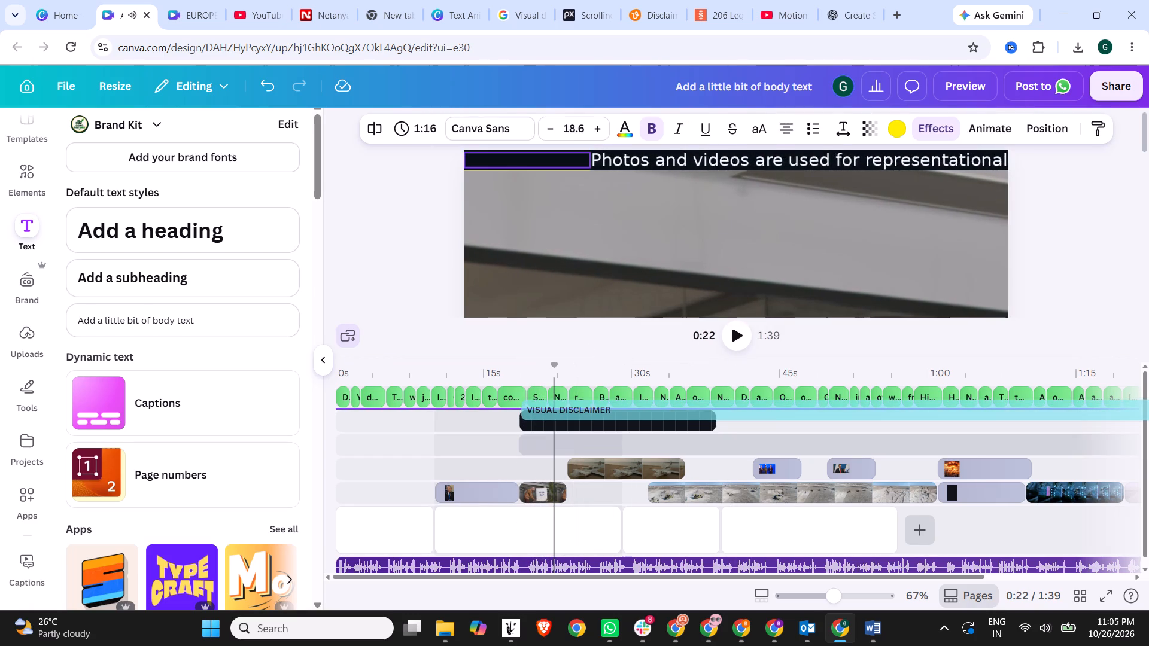
pyautogui.moveTo(576, 408); pyautogui.dragTo(576, 408)
# Play the video from 0:22 to about 0:37 to check the yellow label over the scrolling disclaimer.
pyautogui.click(728, 335)
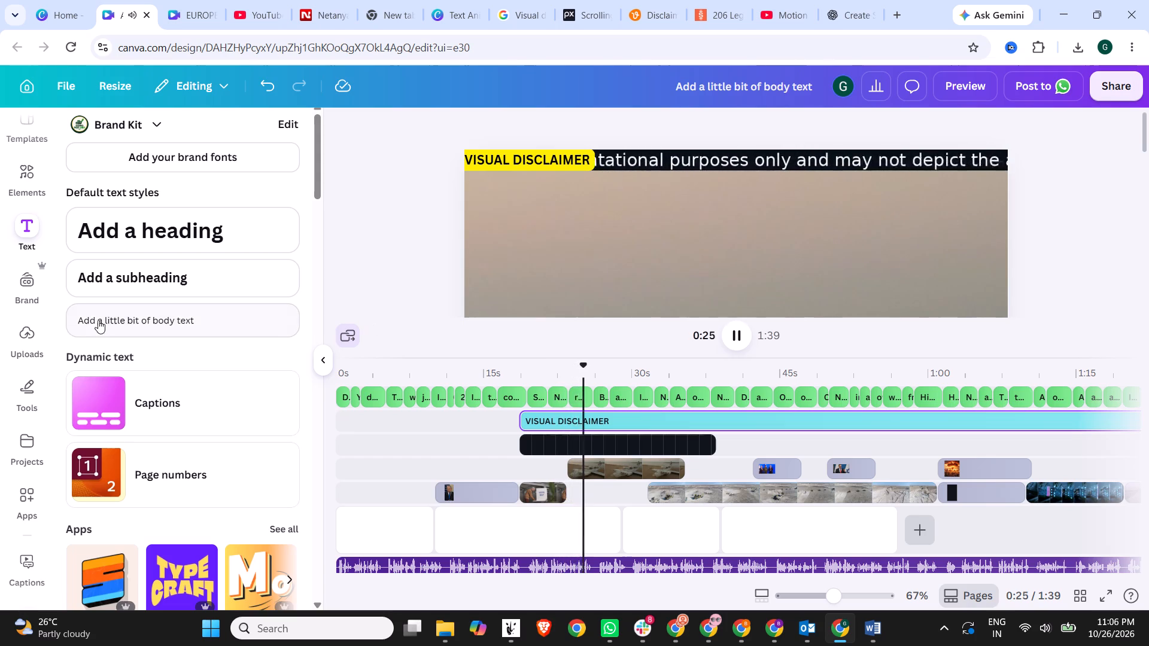
pyautogui.scroll(-20, 85, 321)
pyautogui.scroll(-13, 85, 321)
pyautogui.scroll(-8, 83, 324)
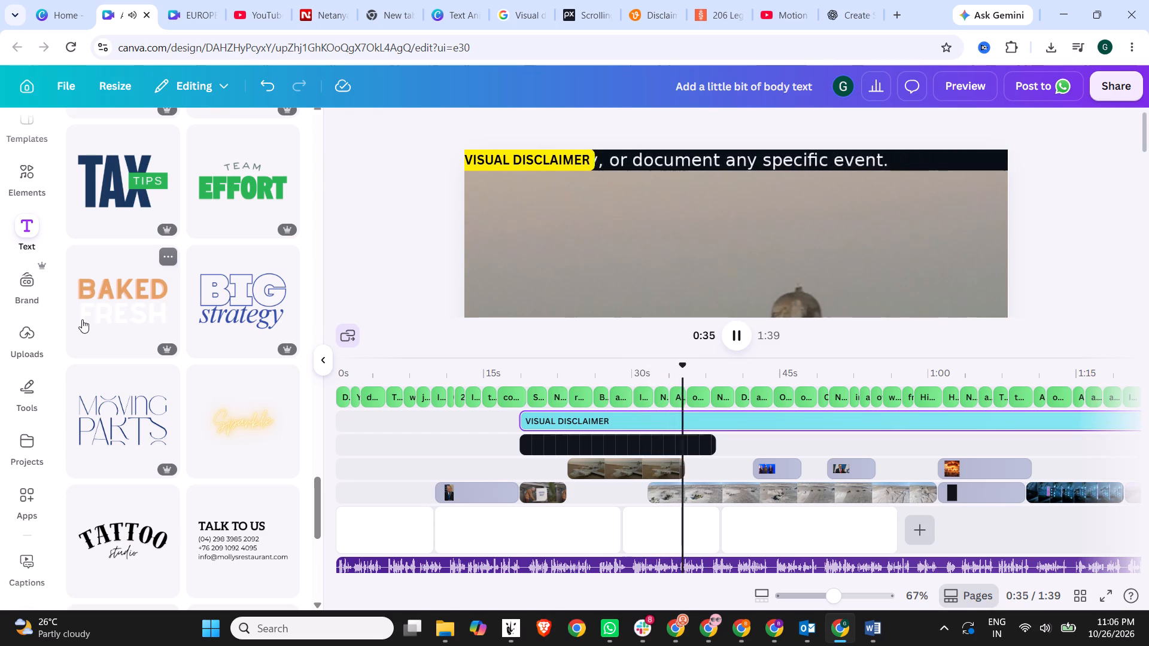
pyautogui.scroll(-11, 21, 450)
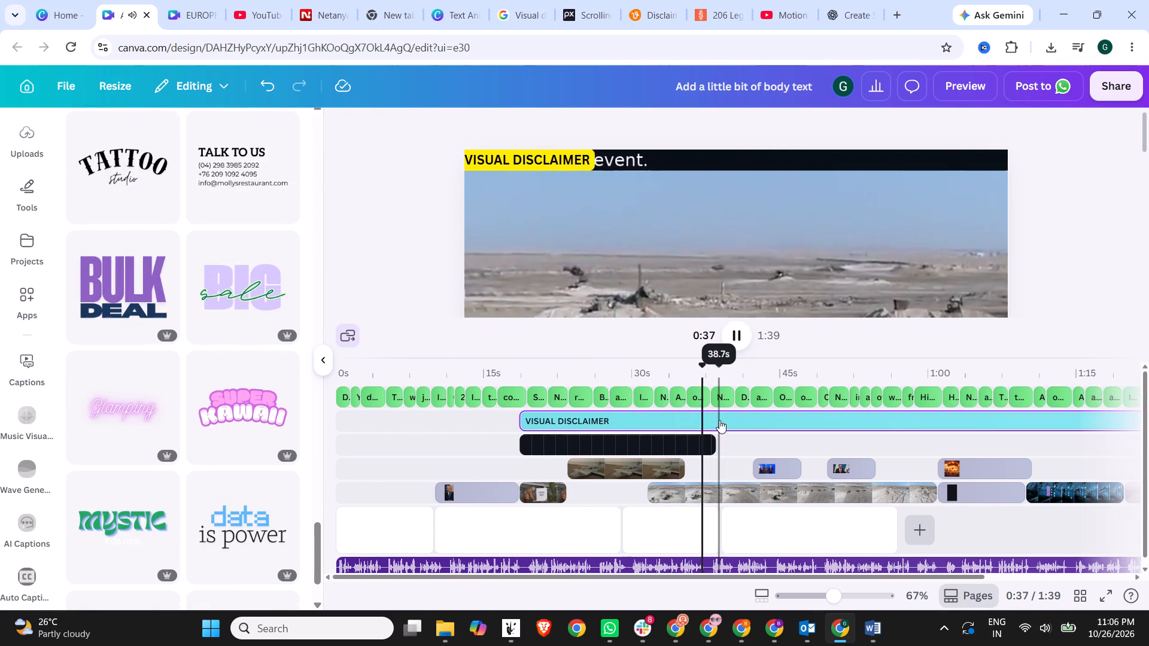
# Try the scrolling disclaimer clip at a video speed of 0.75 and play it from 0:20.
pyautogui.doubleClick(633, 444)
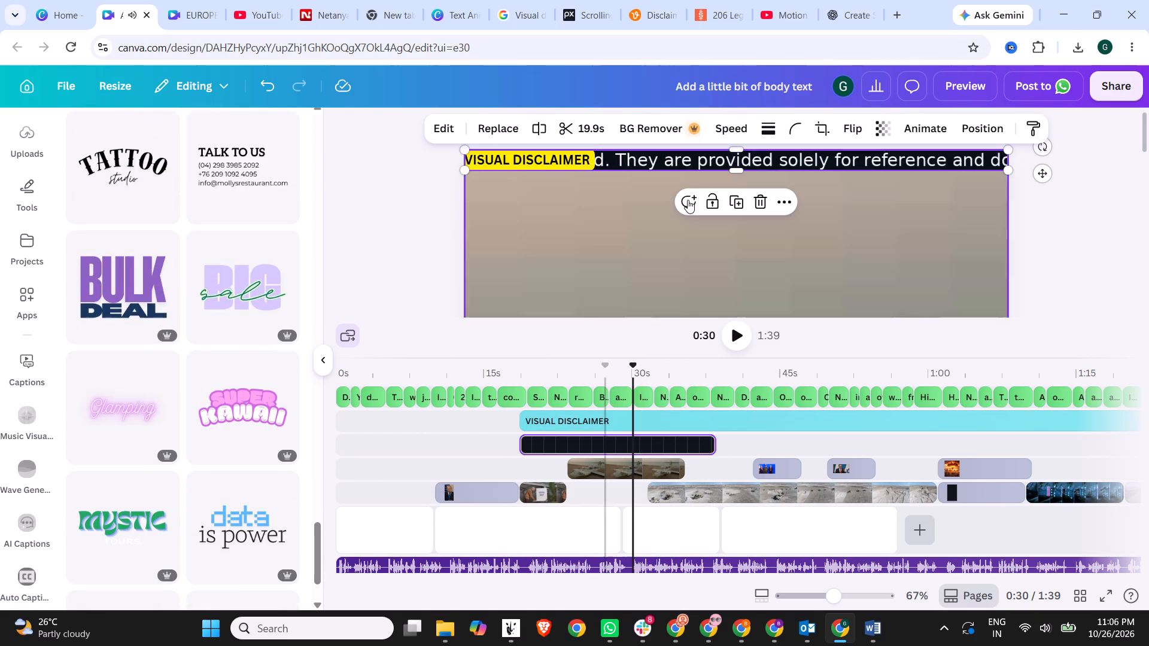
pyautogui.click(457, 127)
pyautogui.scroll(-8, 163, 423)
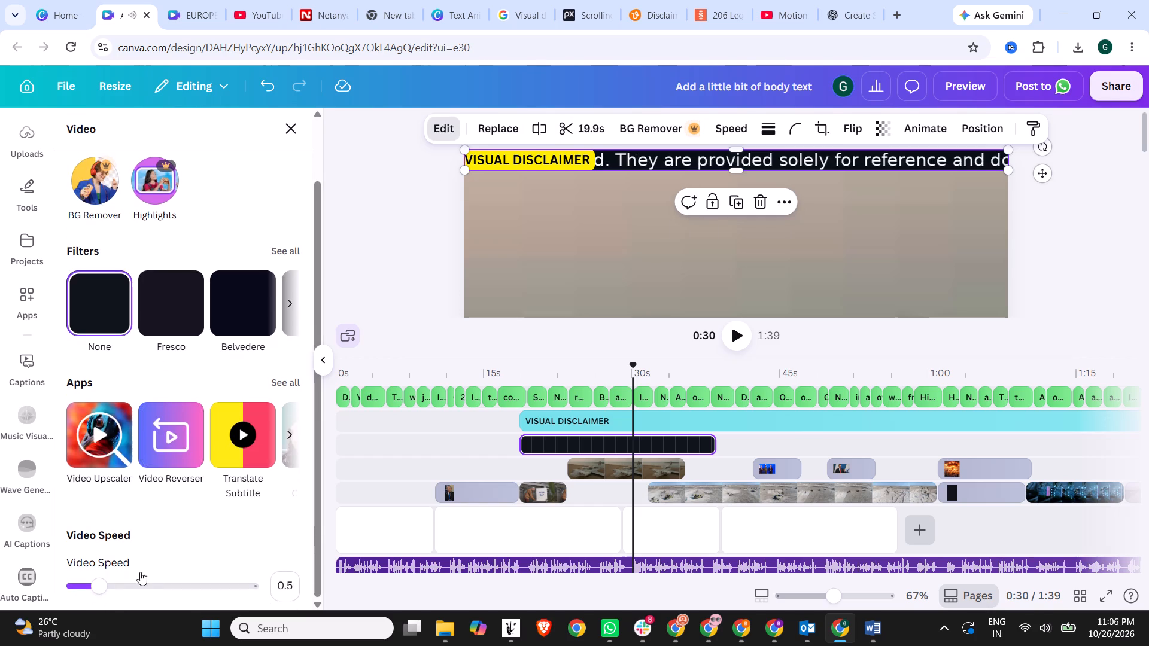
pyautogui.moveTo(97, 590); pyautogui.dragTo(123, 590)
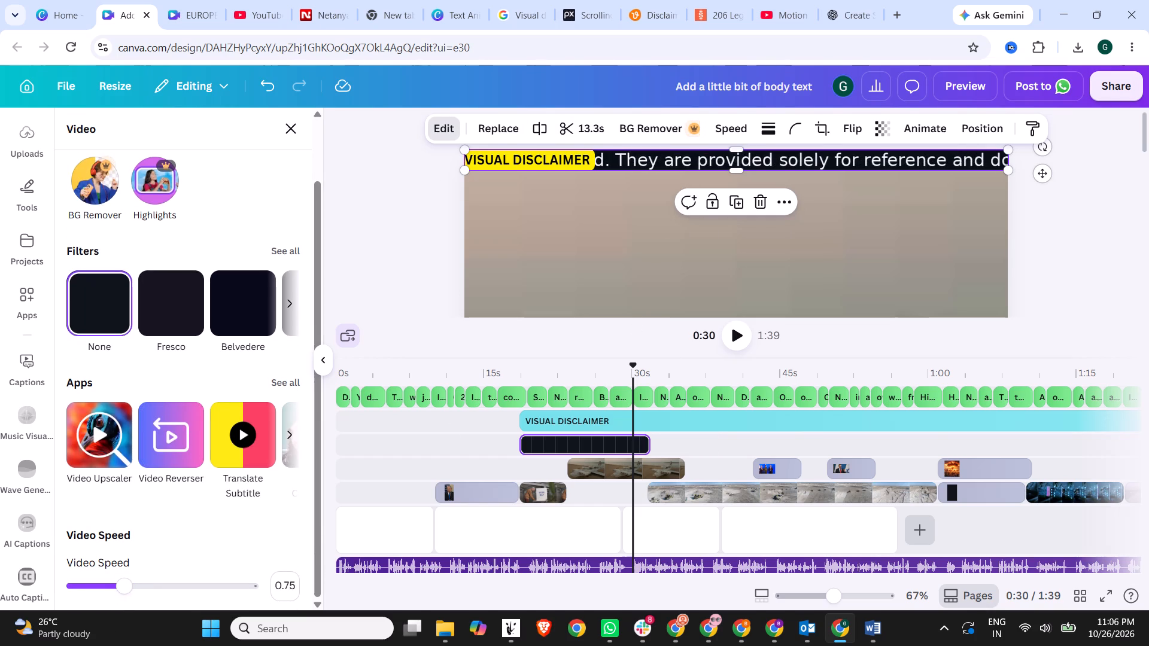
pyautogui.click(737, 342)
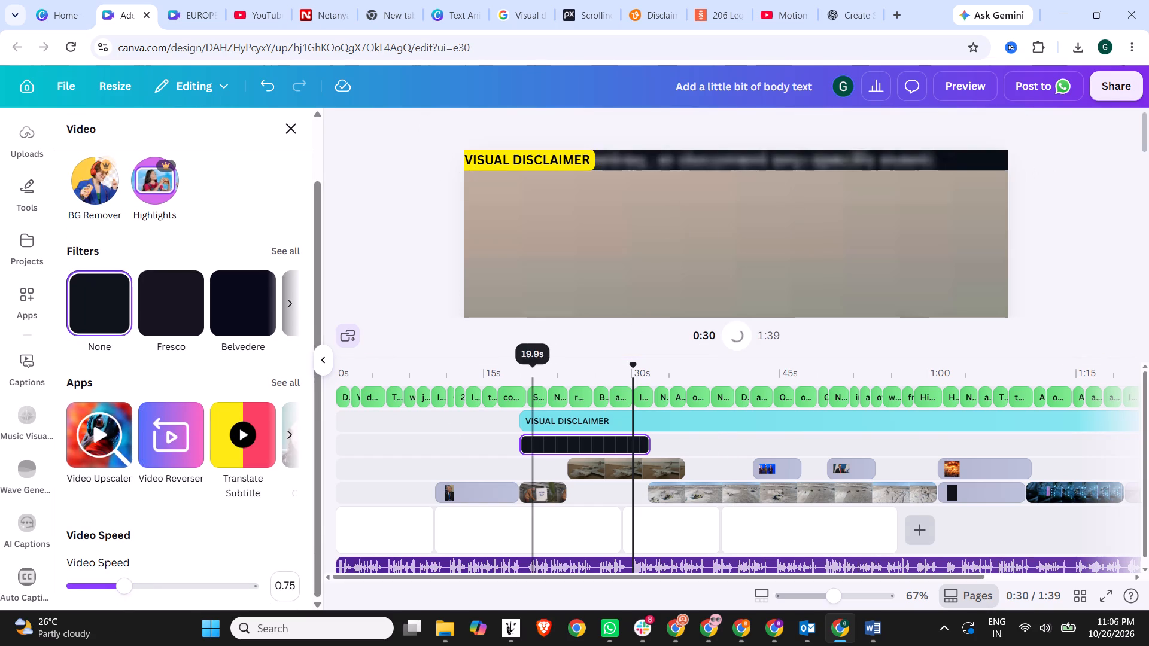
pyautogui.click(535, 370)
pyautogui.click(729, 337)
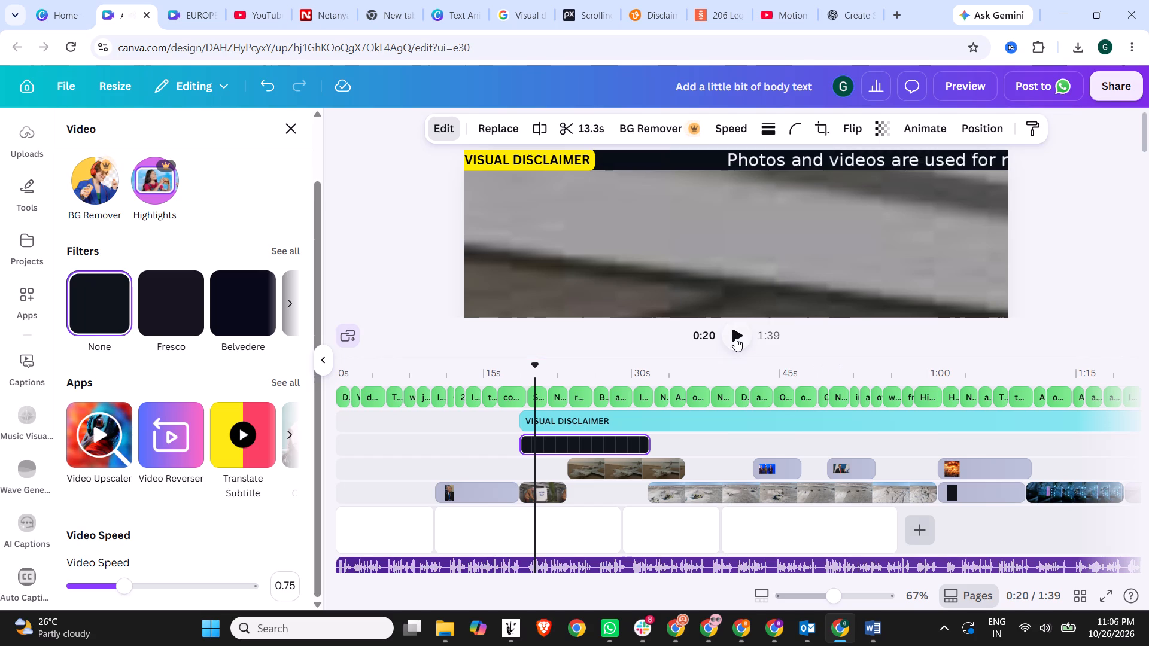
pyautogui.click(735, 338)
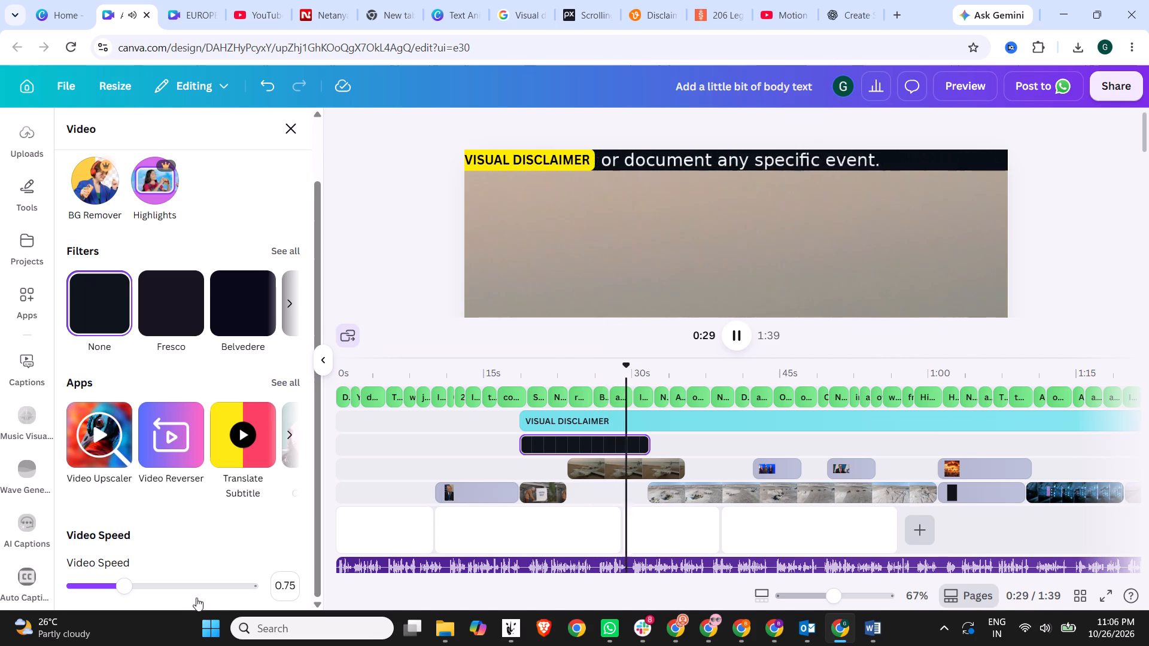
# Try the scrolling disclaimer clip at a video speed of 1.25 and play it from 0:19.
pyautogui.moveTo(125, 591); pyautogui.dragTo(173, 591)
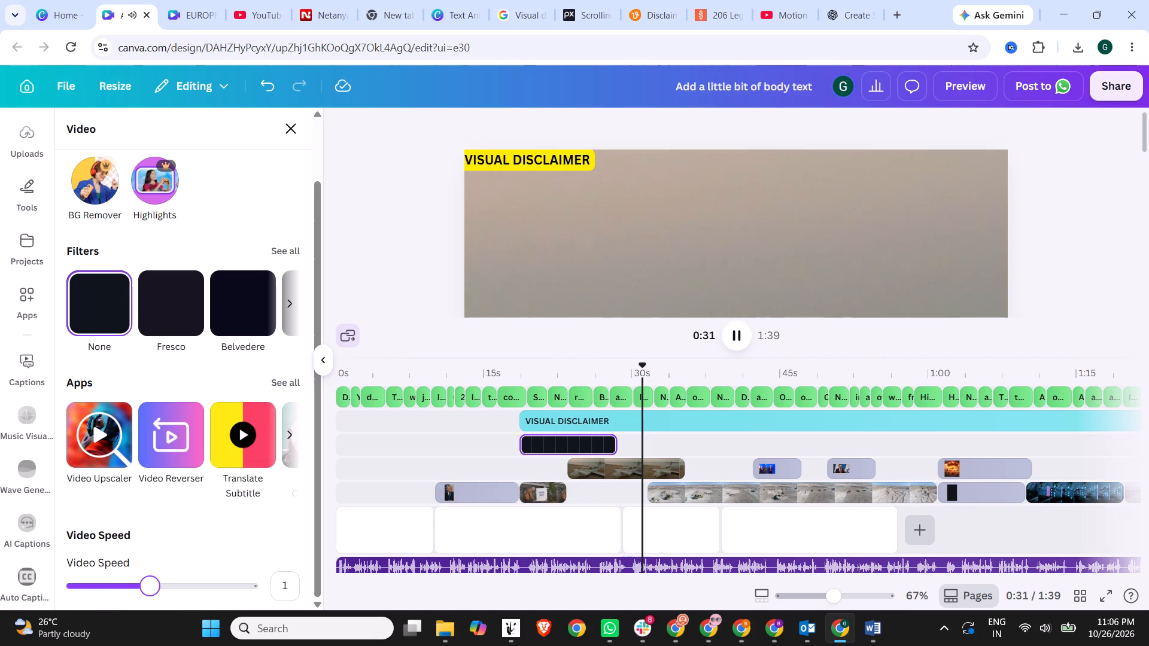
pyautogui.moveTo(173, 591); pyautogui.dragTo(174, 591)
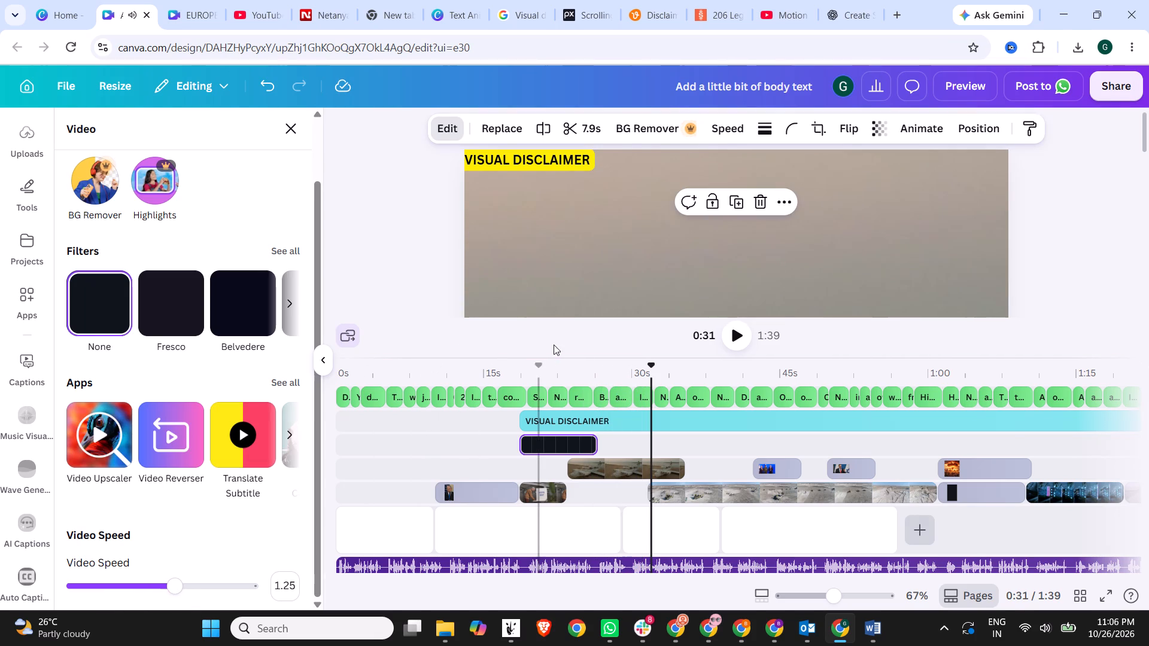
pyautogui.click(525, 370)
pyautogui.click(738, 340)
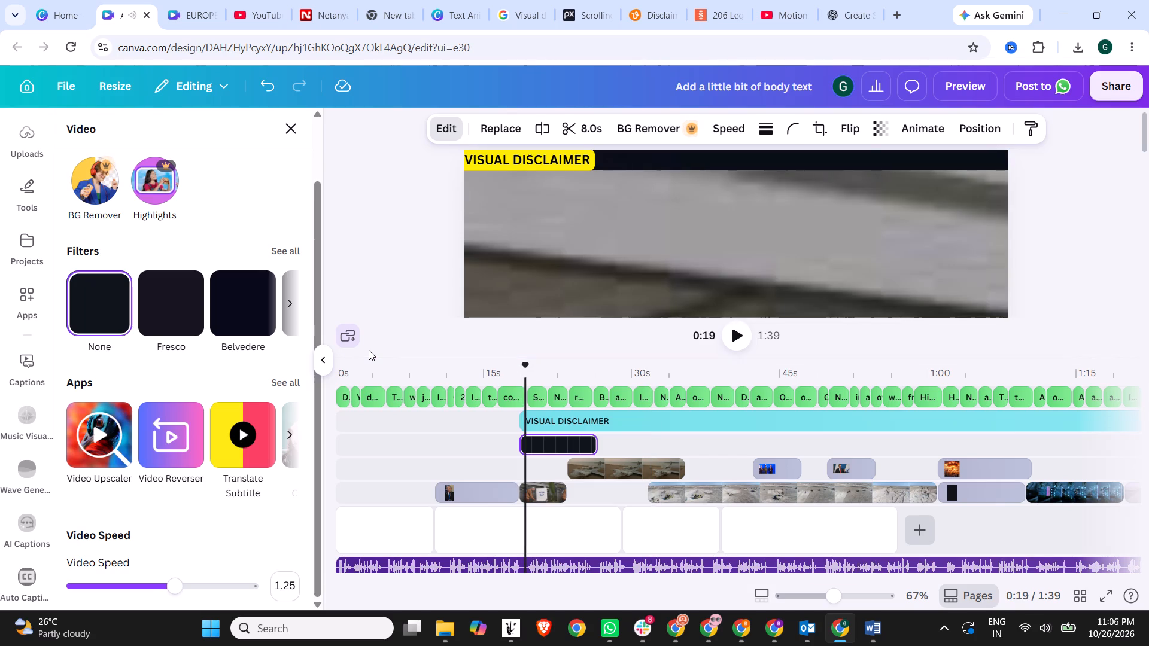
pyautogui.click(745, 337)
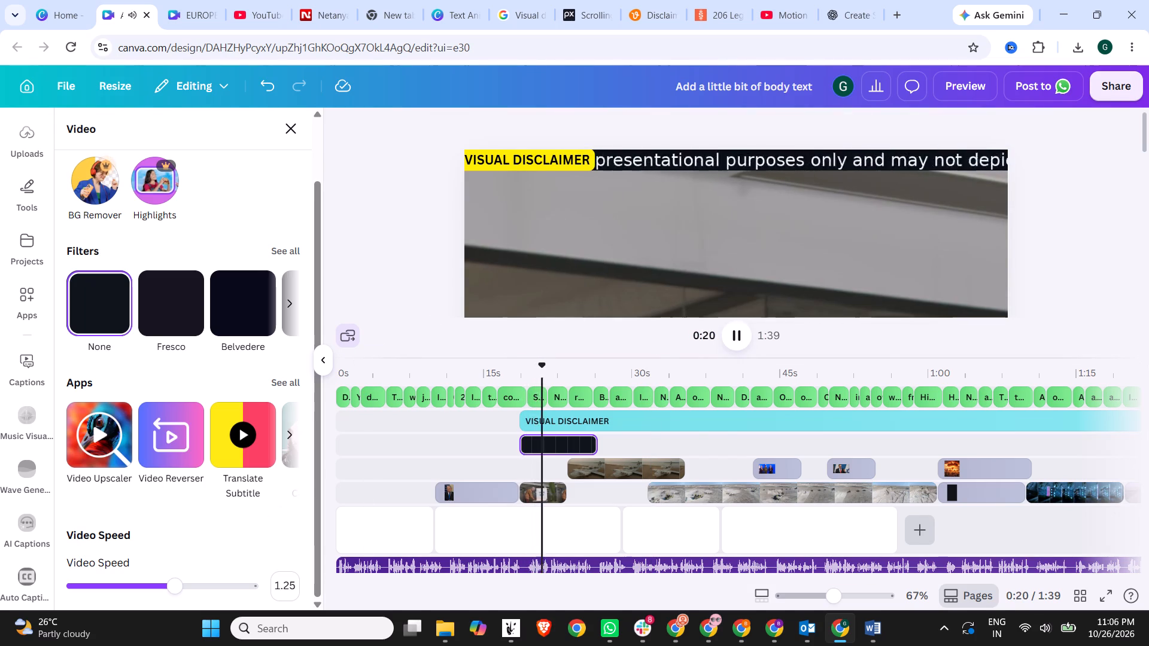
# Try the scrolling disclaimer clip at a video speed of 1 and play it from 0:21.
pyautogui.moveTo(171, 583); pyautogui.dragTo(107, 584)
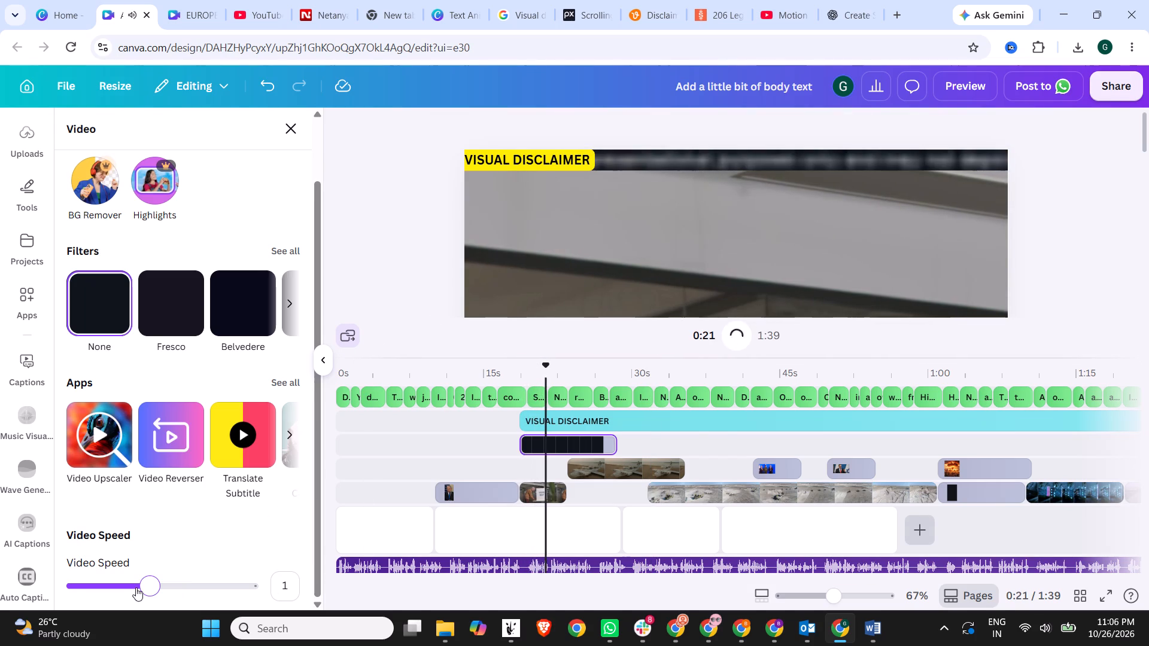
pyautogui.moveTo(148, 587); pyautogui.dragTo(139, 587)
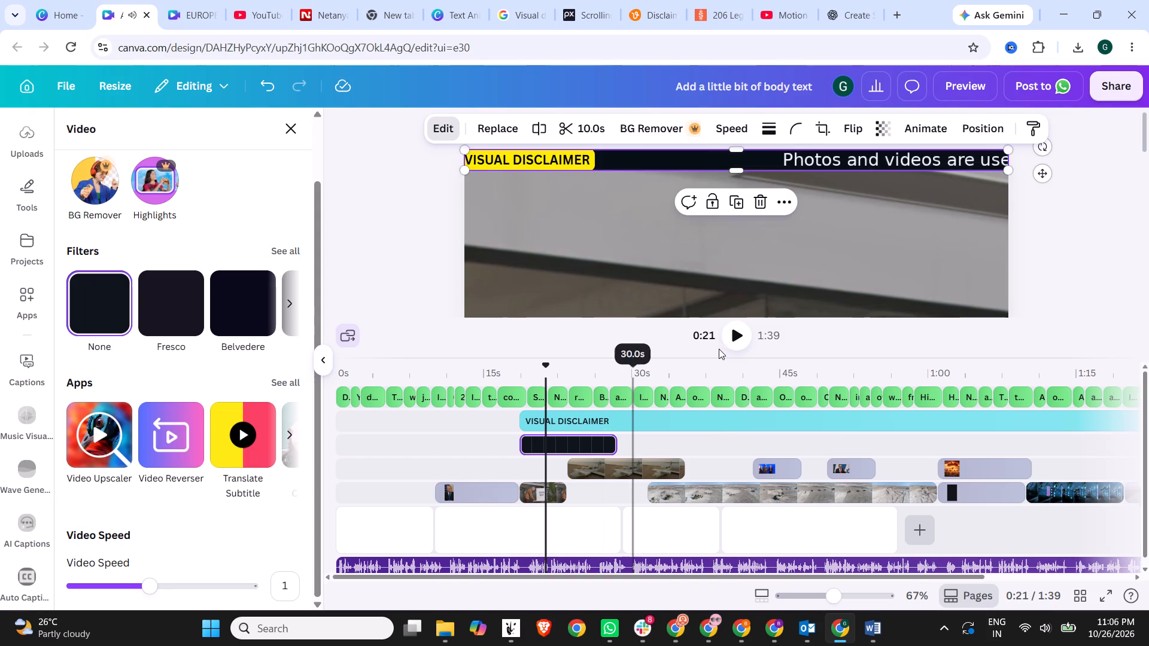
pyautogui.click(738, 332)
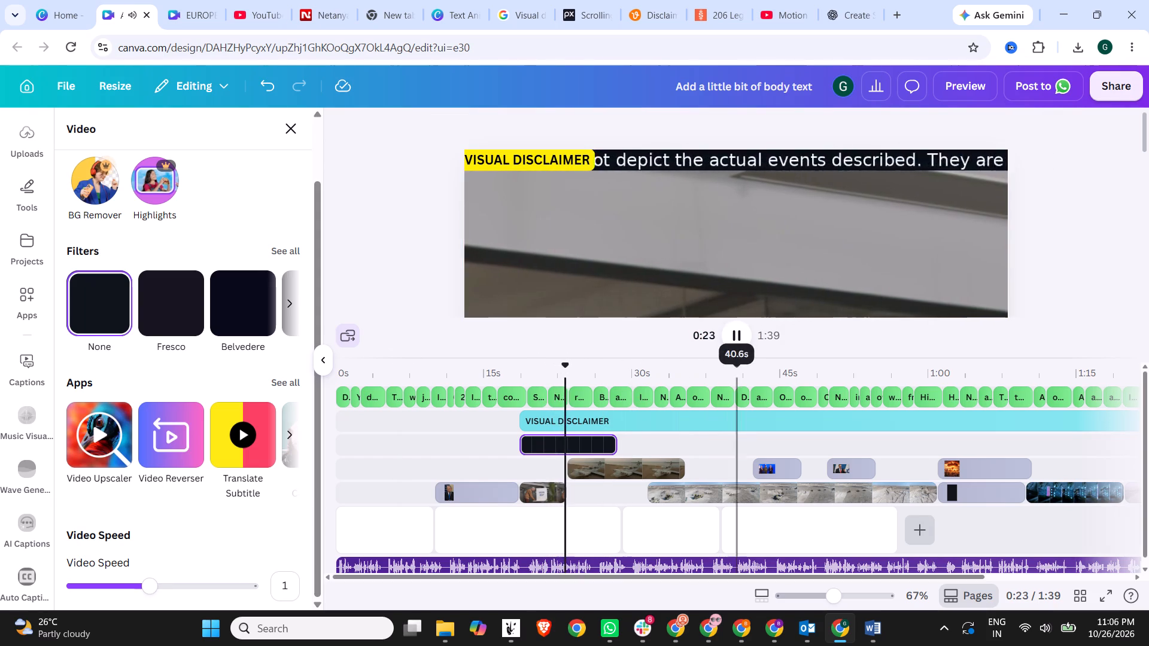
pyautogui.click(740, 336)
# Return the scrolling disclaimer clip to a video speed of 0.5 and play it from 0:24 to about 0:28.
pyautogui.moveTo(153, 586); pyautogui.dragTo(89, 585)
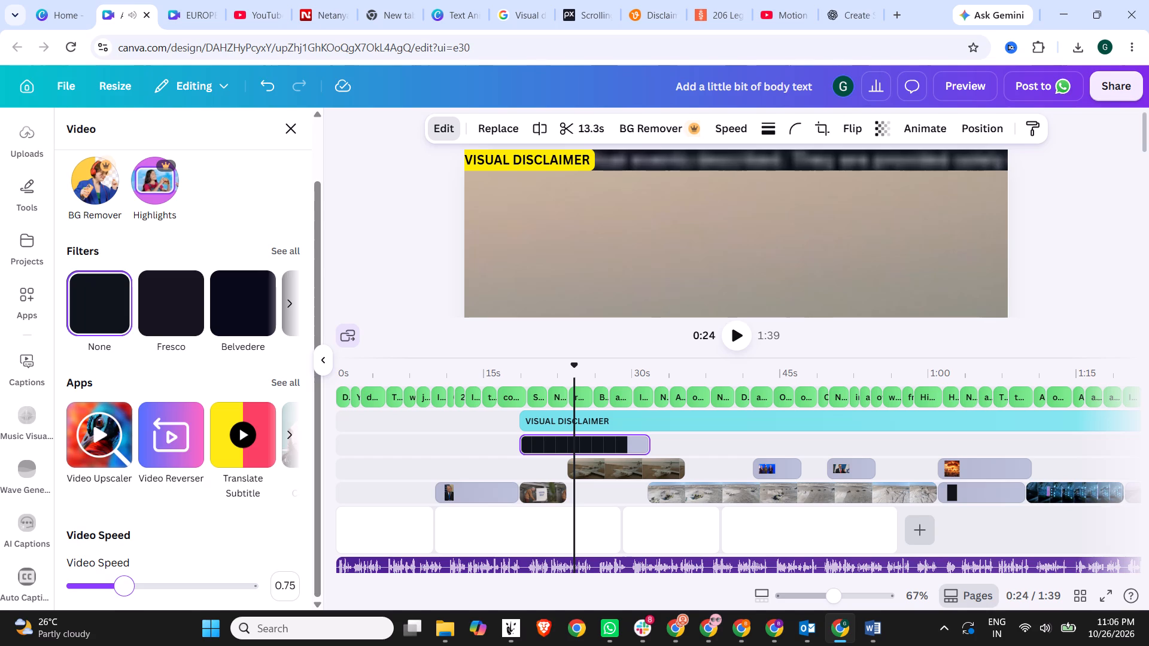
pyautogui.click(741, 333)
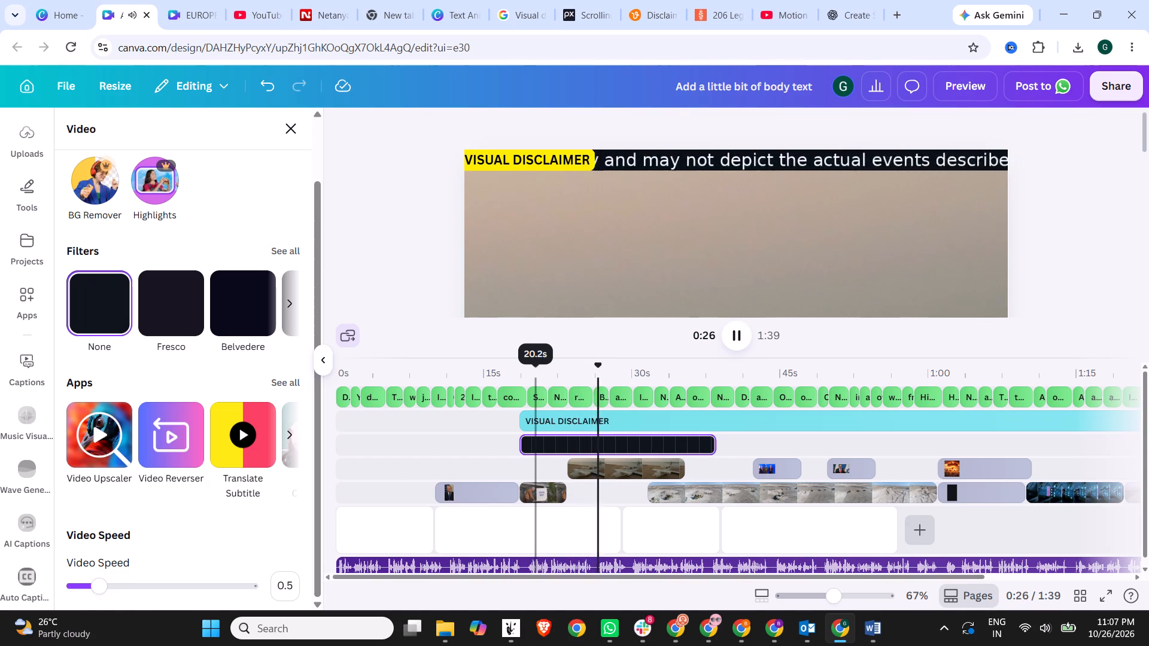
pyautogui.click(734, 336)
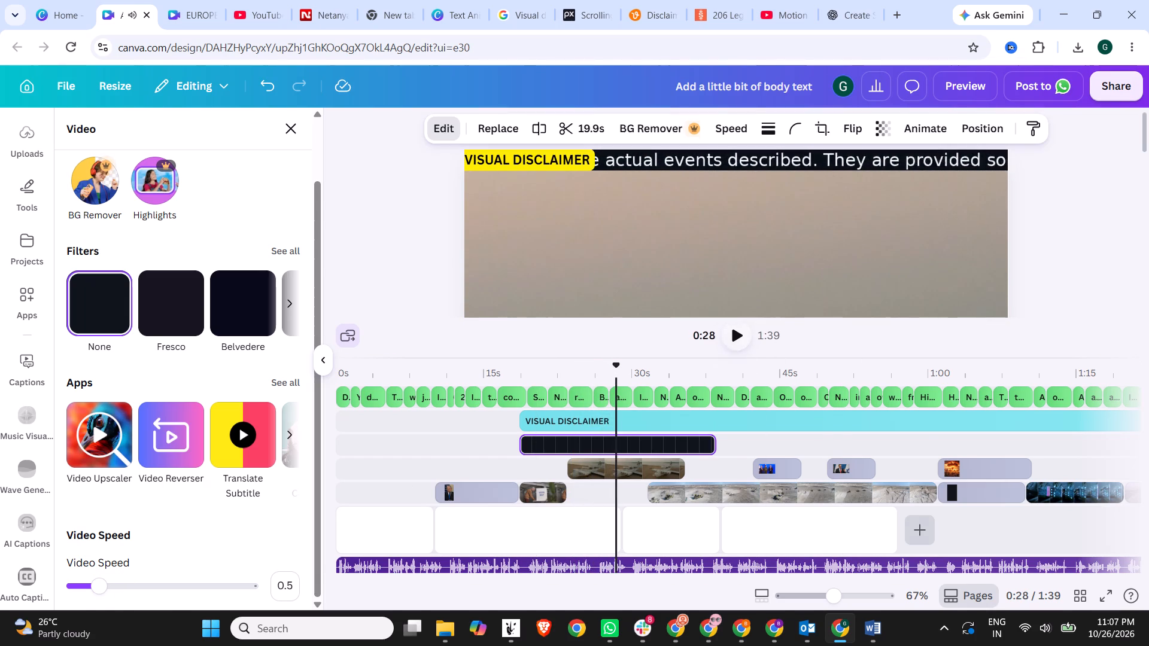
# Copy the scrolling disclaimer clip and place the pasted copy directly after the original on the same track.
pyautogui.rightClick(683, 443)
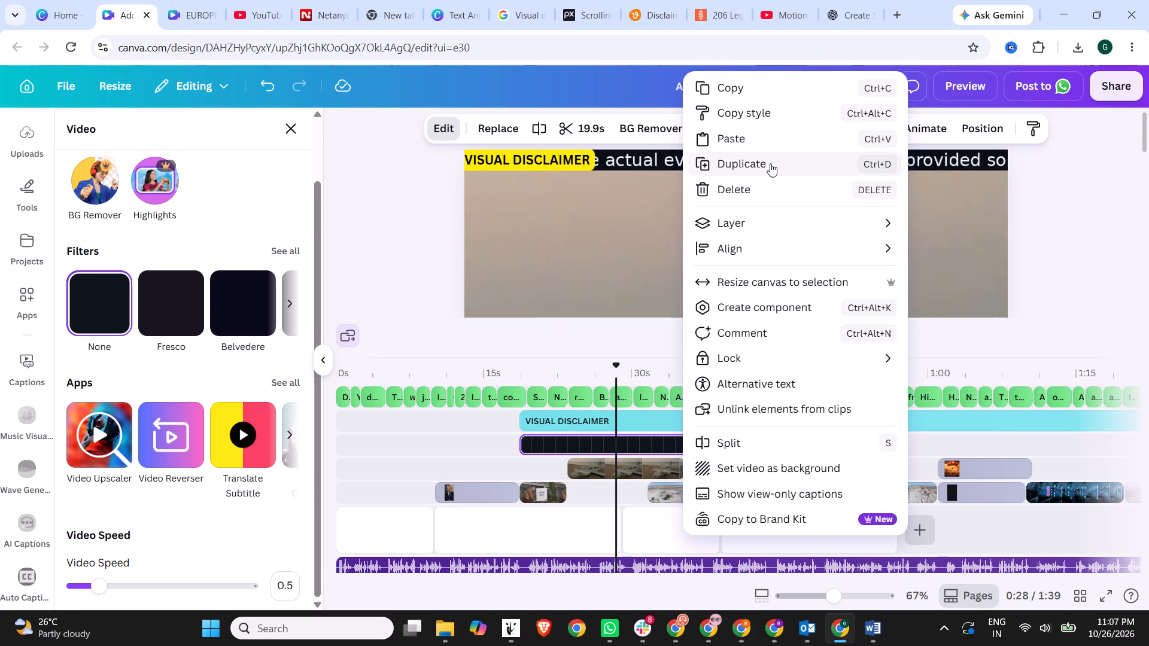
pyautogui.click(761, 90)
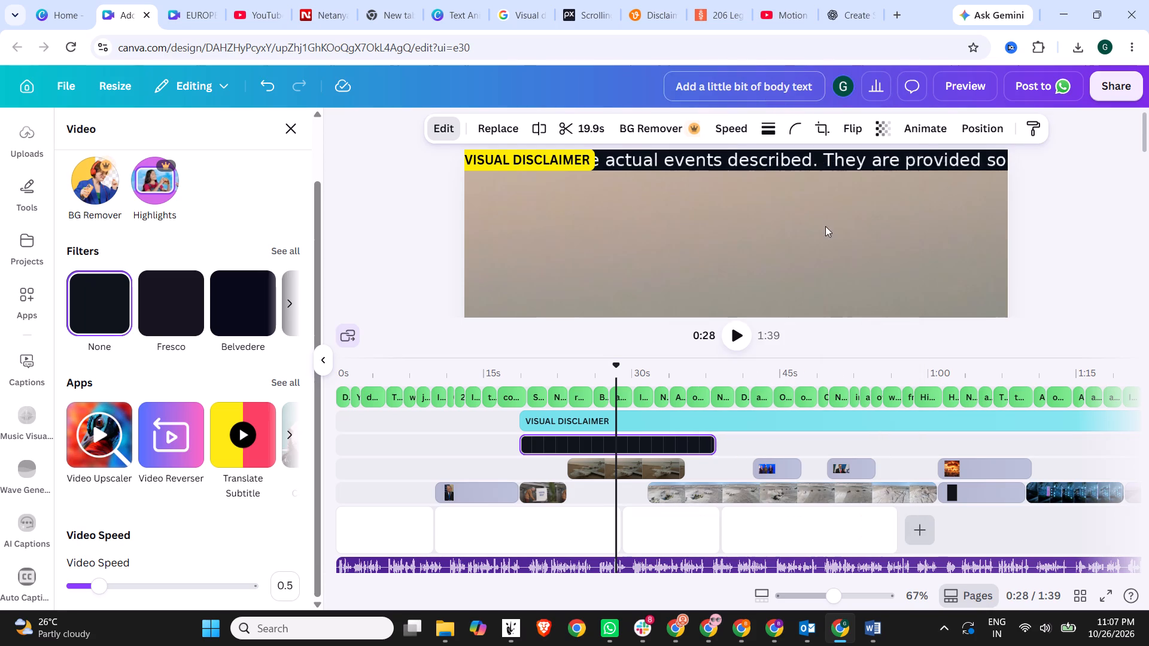
pyautogui.click(767, 446)
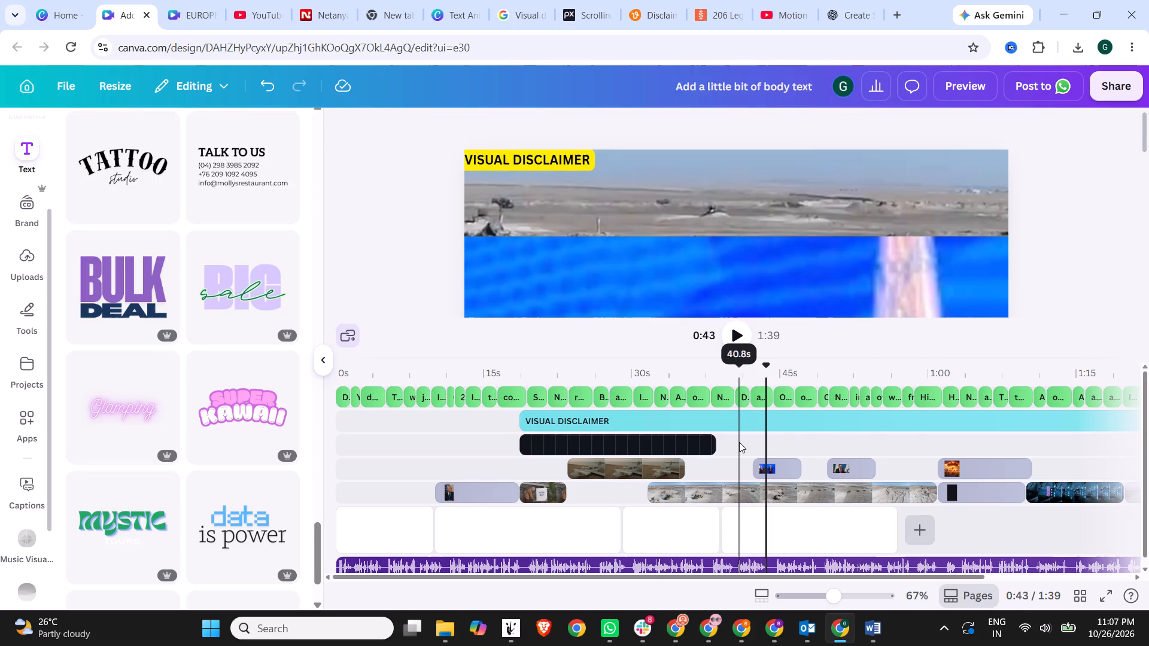
pyautogui.hotkey('ctrl', 'v')
pyautogui.moveTo(825, 380); pyautogui.dragTo(780, 435)
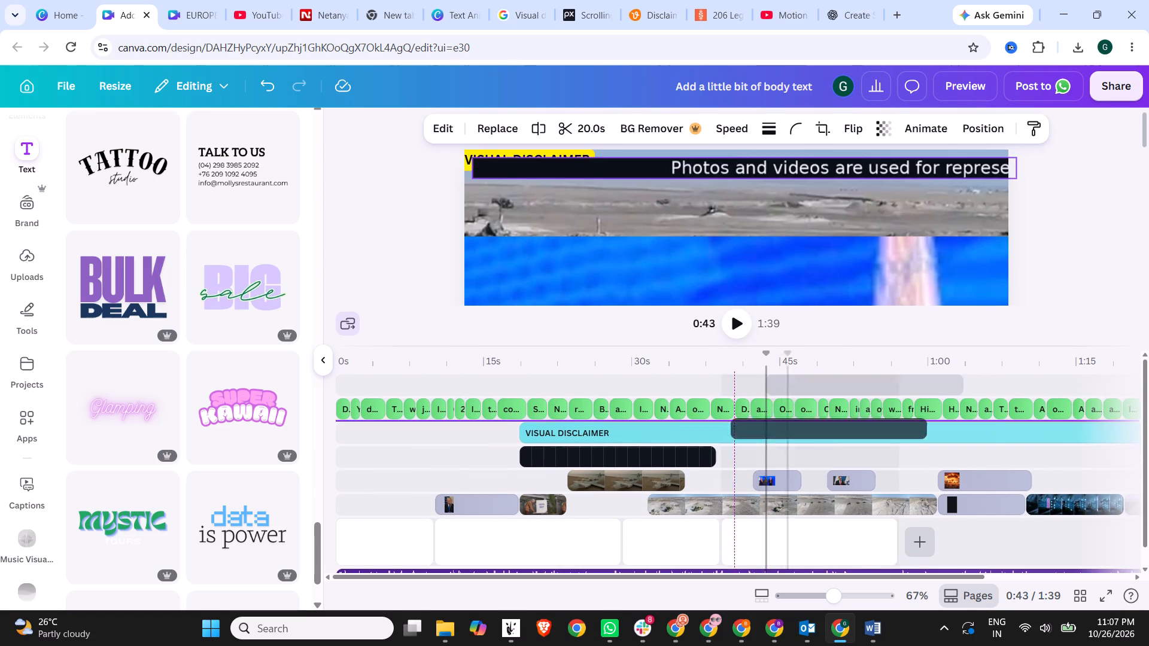
pyautogui.moveTo(780, 435); pyautogui.dragTo(777, 450)
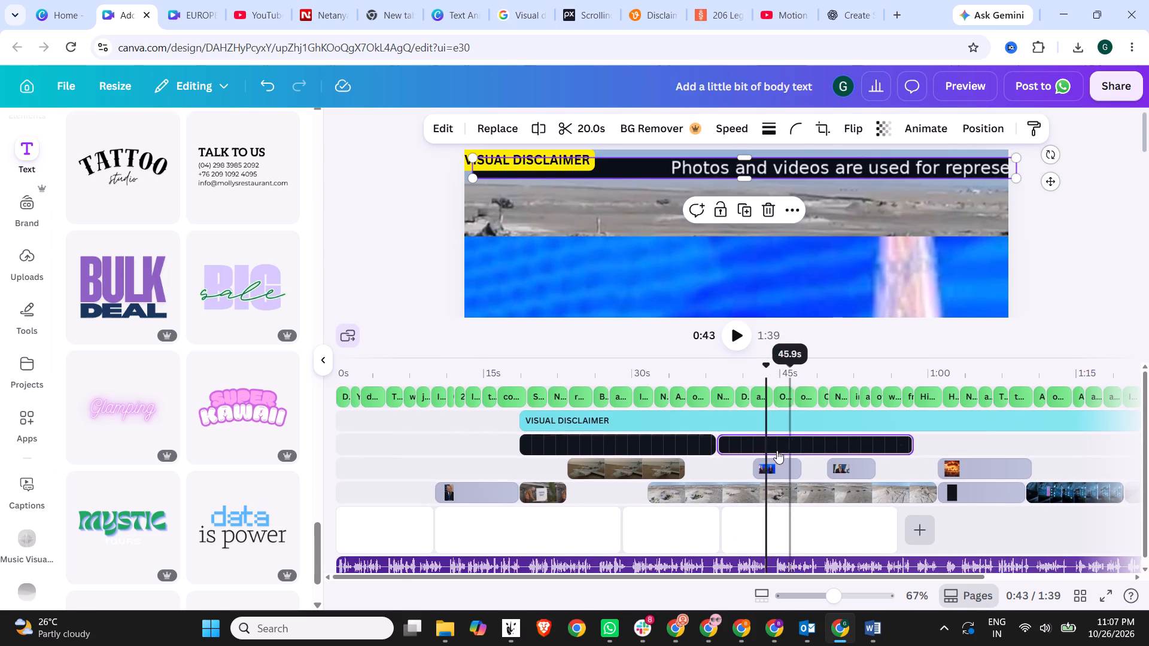
pyautogui.click(735, 446)
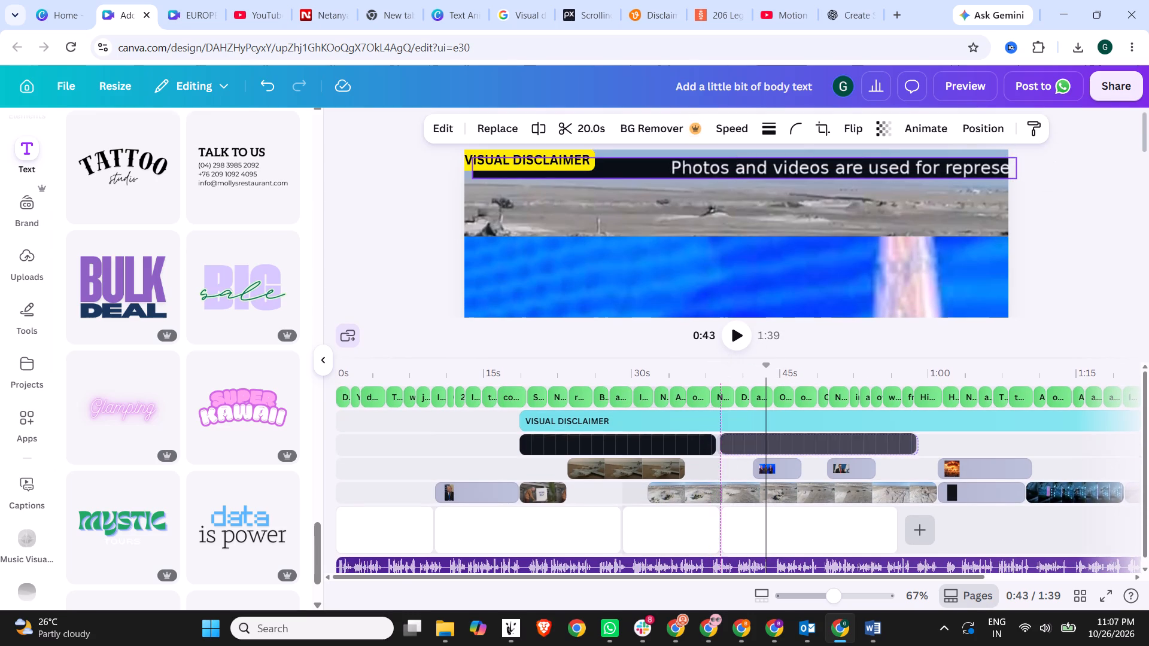
# Move the second scrolling disclaimer strip up flush with the video's top edge, behind the yellow VISUAL DISCLAIMER tag.
pyautogui.scroll(1, 847, 313)
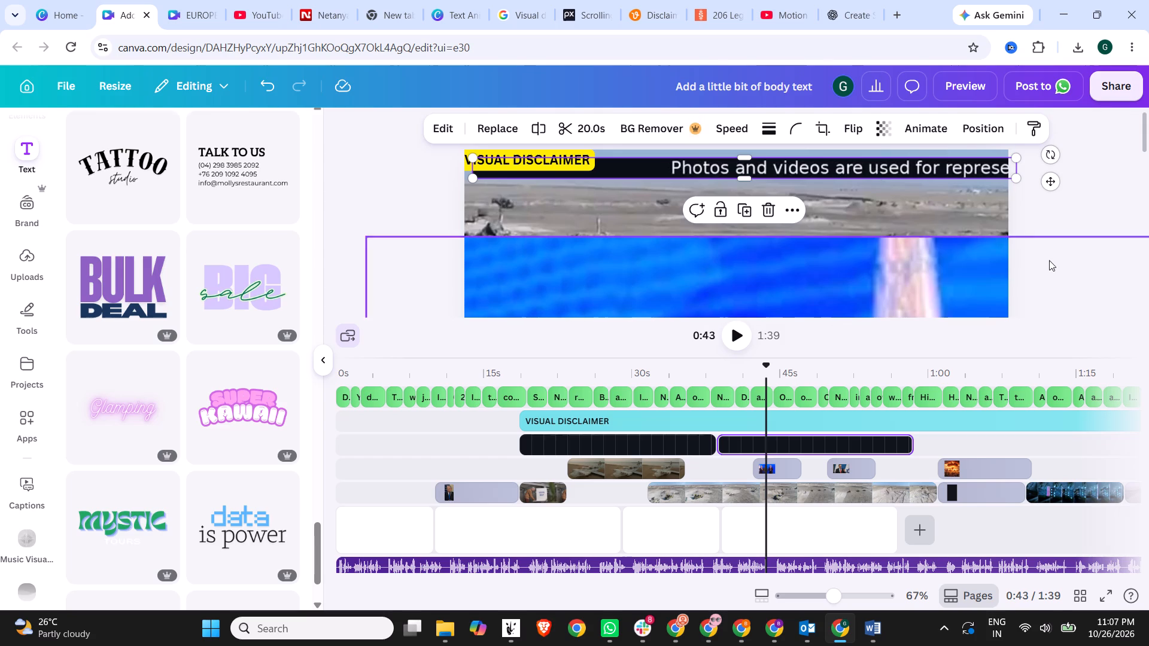
pyautogui.scroll(2, 1049, 260)
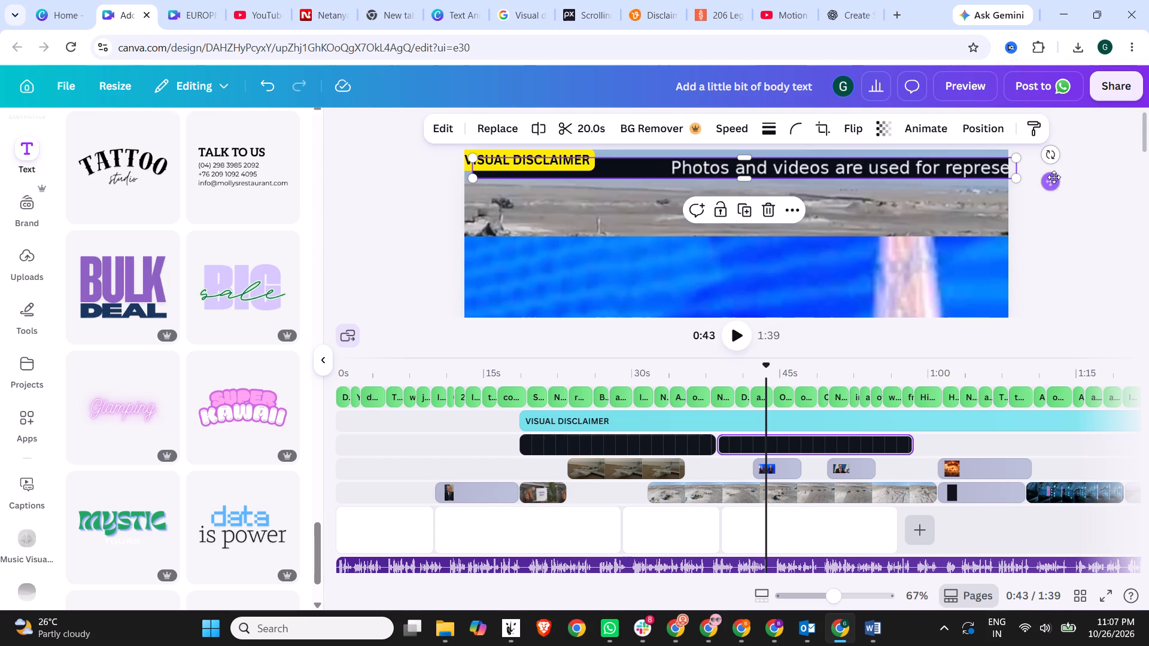
pyautogui.moveTo(1053, 181); pyautogui.dragTo(1053, 174)
pyautogui.click(1048, 226)
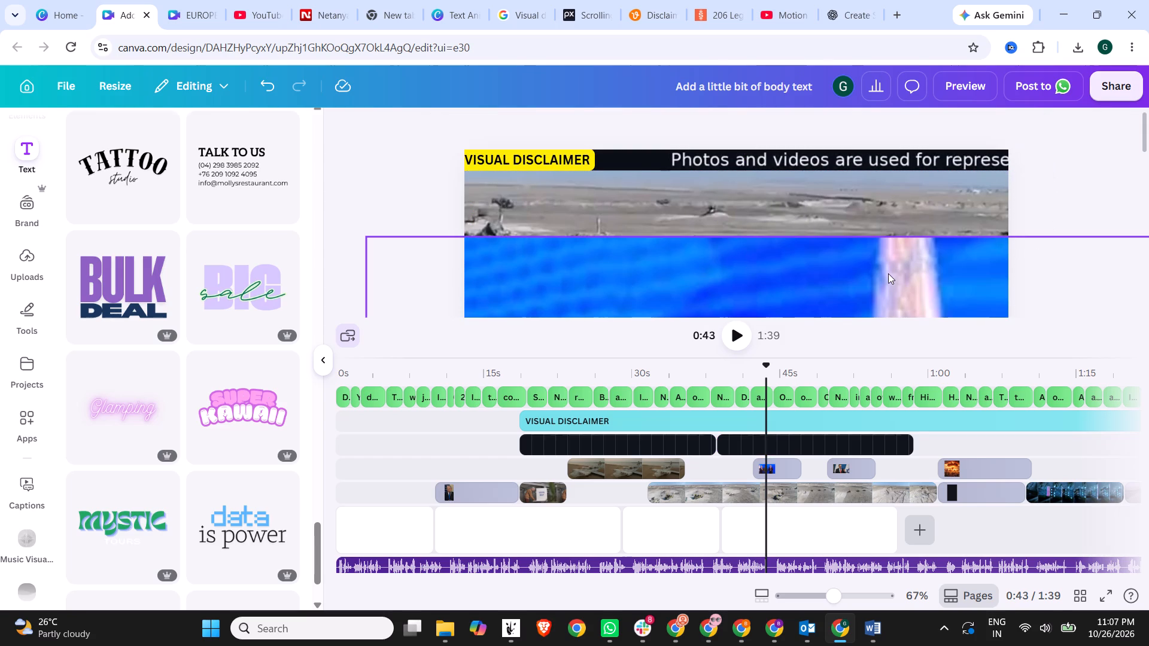
pyautogui.click(642, 370)
pyautogui.click(755, 369)
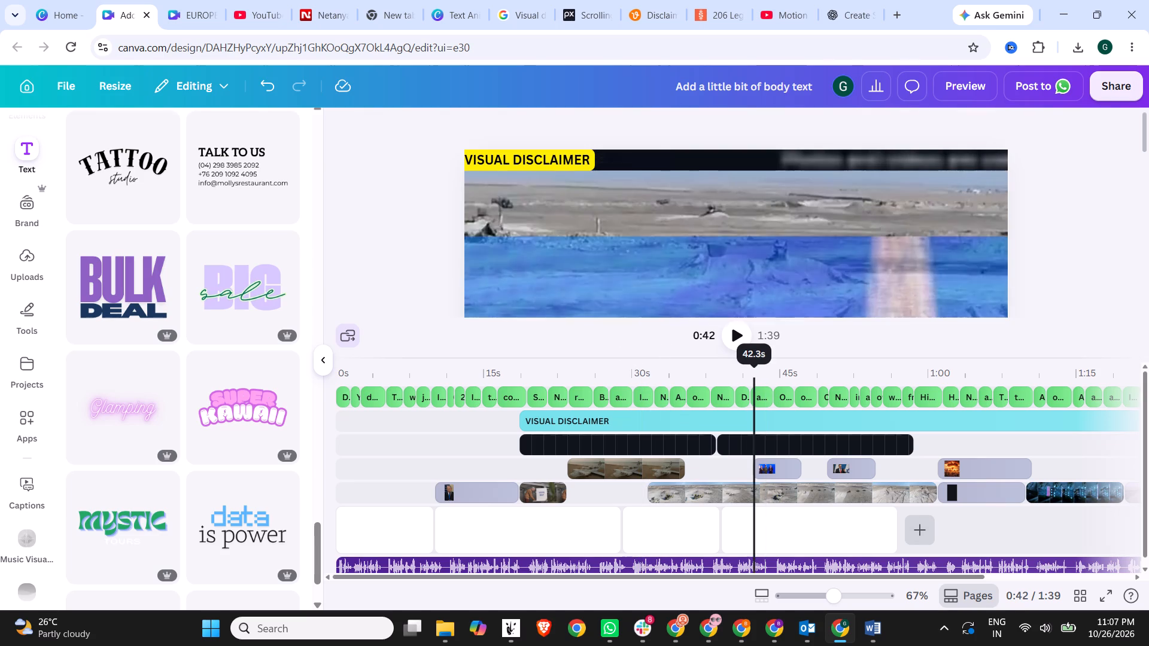
# Duplicate both scrolling disclaimer clips and shift the pair along the timeline so one copy follows the second clip.
pyautogui.click(769, 444)
pyautogui.keyDown('ctrl'); pyautogui.click(657, 443); pyautogui.keyUp('ctrl')
pyautogui.hotkey('ctrl', 'c')
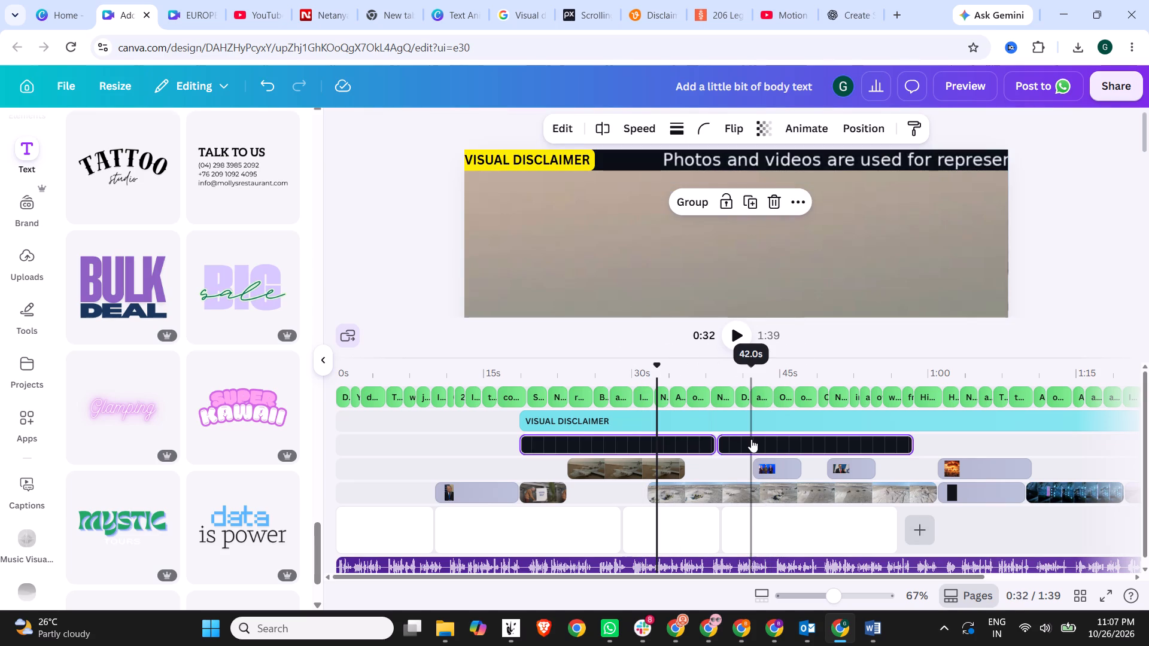
pyautogui.hotkey('ctrl', 'v')
pyautogui.click(700, 451)
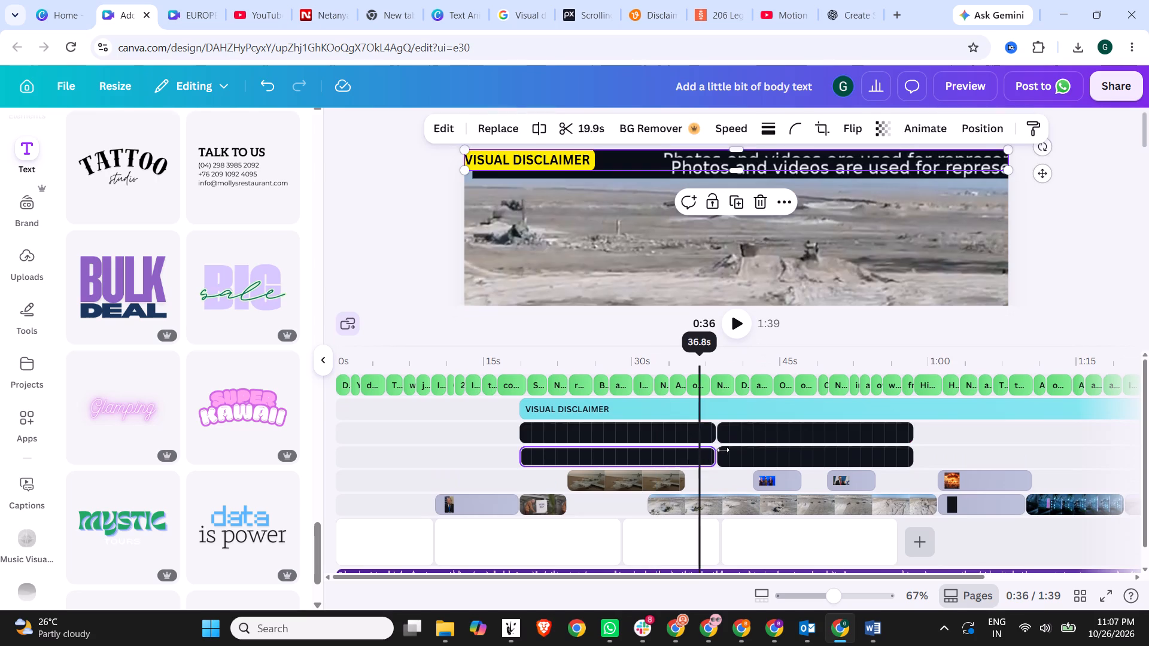
pyautogui.keyDown('ctrl'); pyautogui.click(756, 450); pyautogui.keyUp('ctrl')
pyautogui.hotkey('ctrl', 'c')
pyautogui.moveTo(798, 454); pyautogui.dragTo(996, 428)
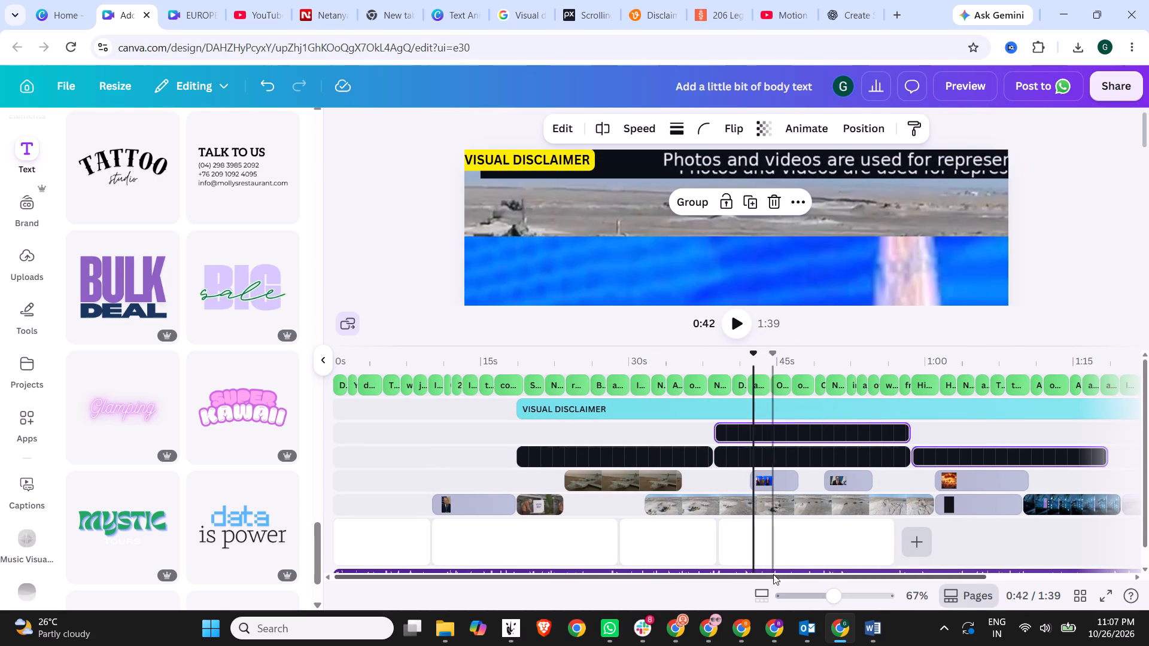
# Align the first two disclaimer strips on the lower disclaimer track with the frame's top edge and full width.
pyautogui.click(817, 453)
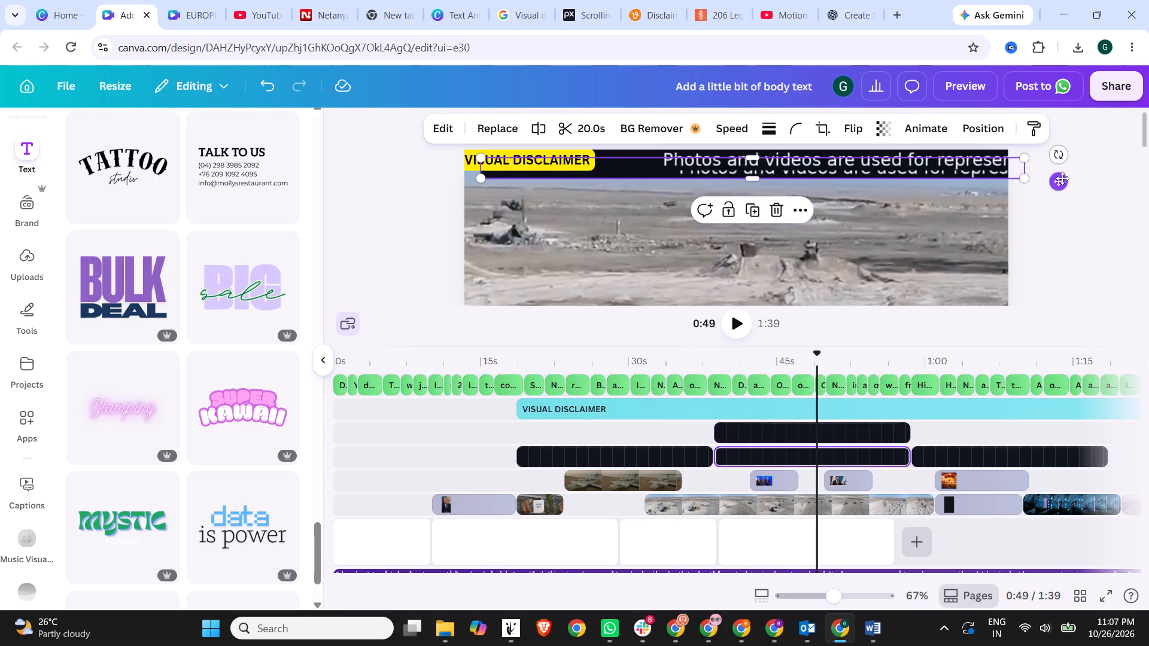
pyautogui.moveTo(1063, 178); pyautogui.dragTo(1044, 170)
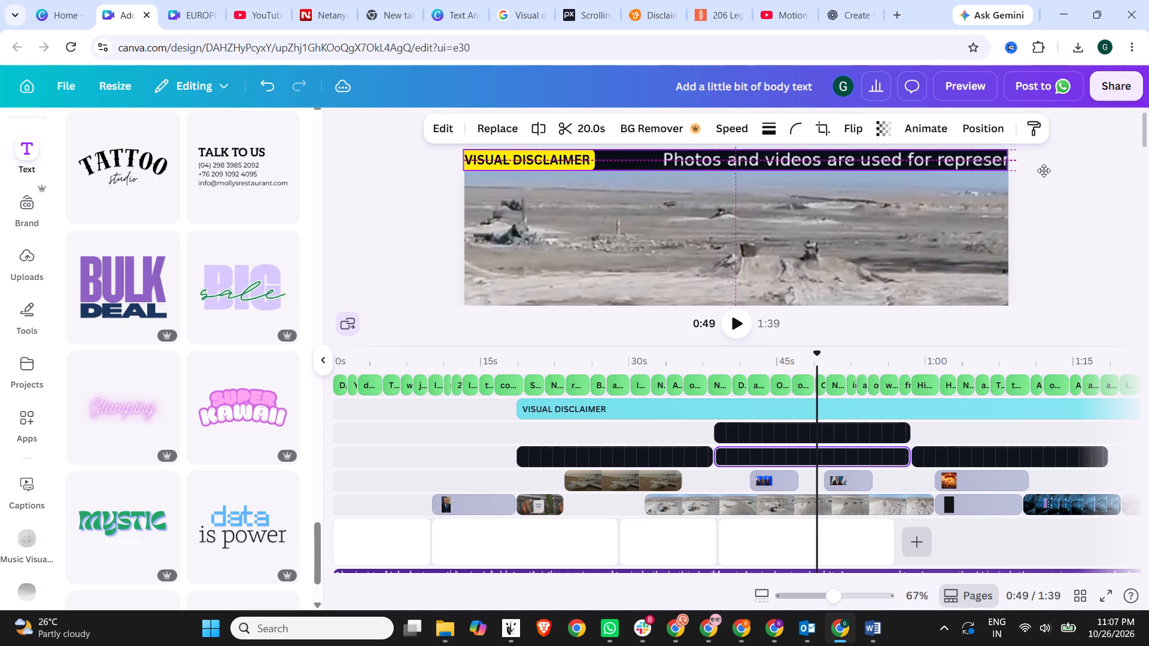
pyautogui.moveTo(1044, 170); pyautogui.dragTo(1048, 170)
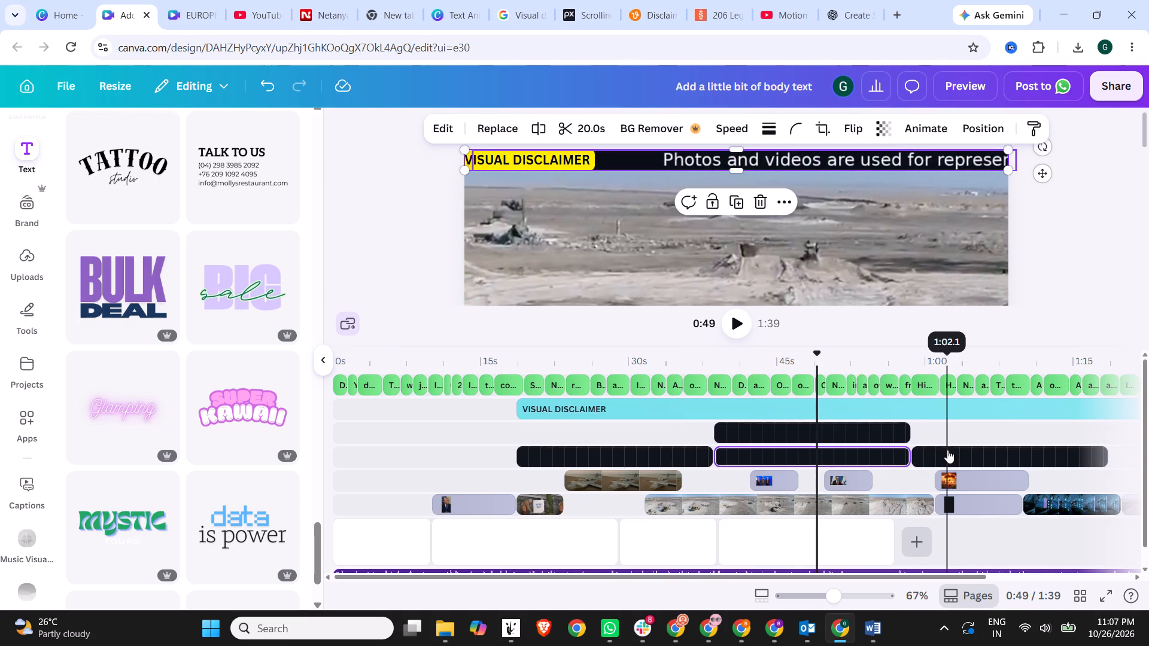
pyautogui.click(947, 450)
pyautogui.click(822, 426)
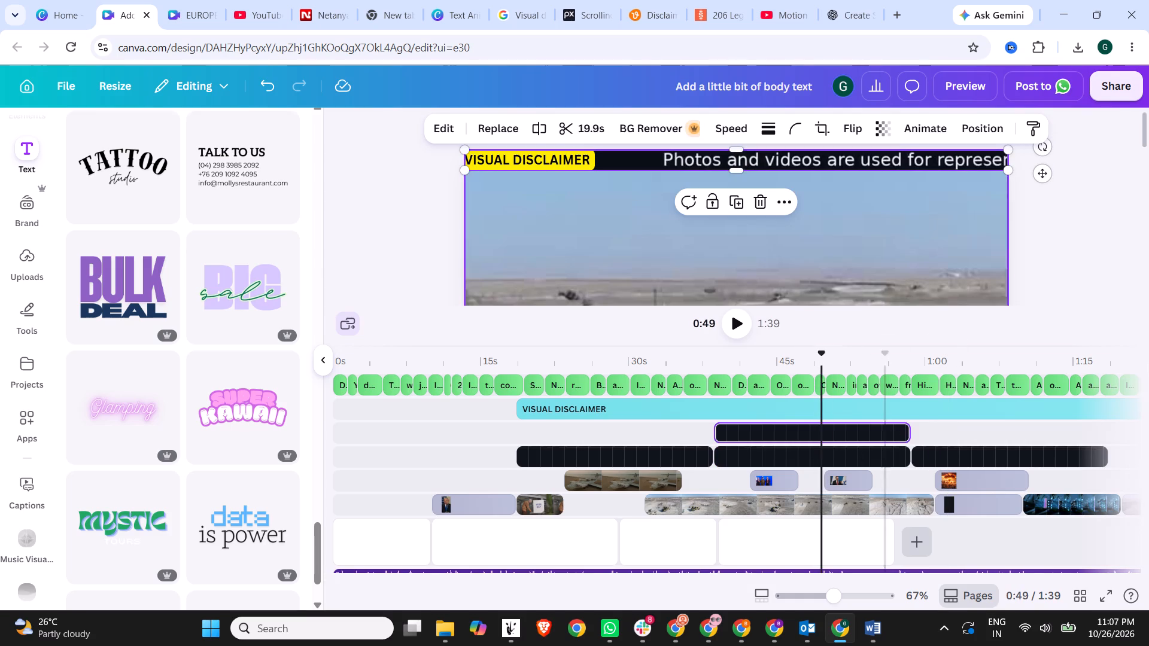
pyautogui.click(614, 458)
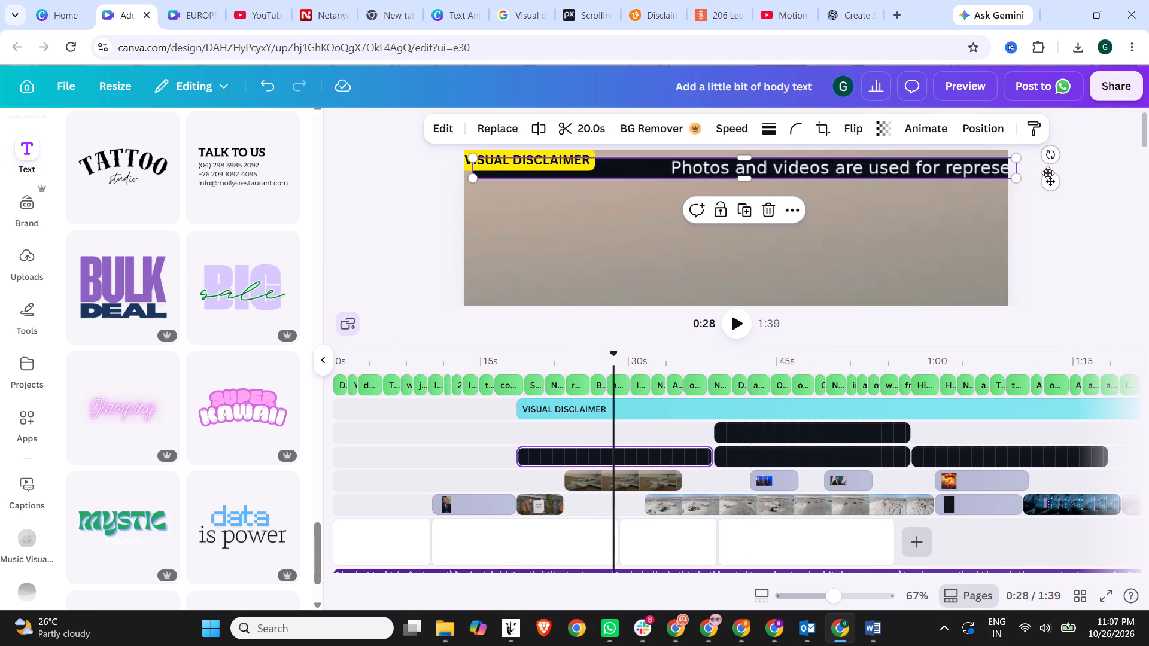
pyautogui.moveTo(1055, 179); pyautogui.dragTo(1044, 171)
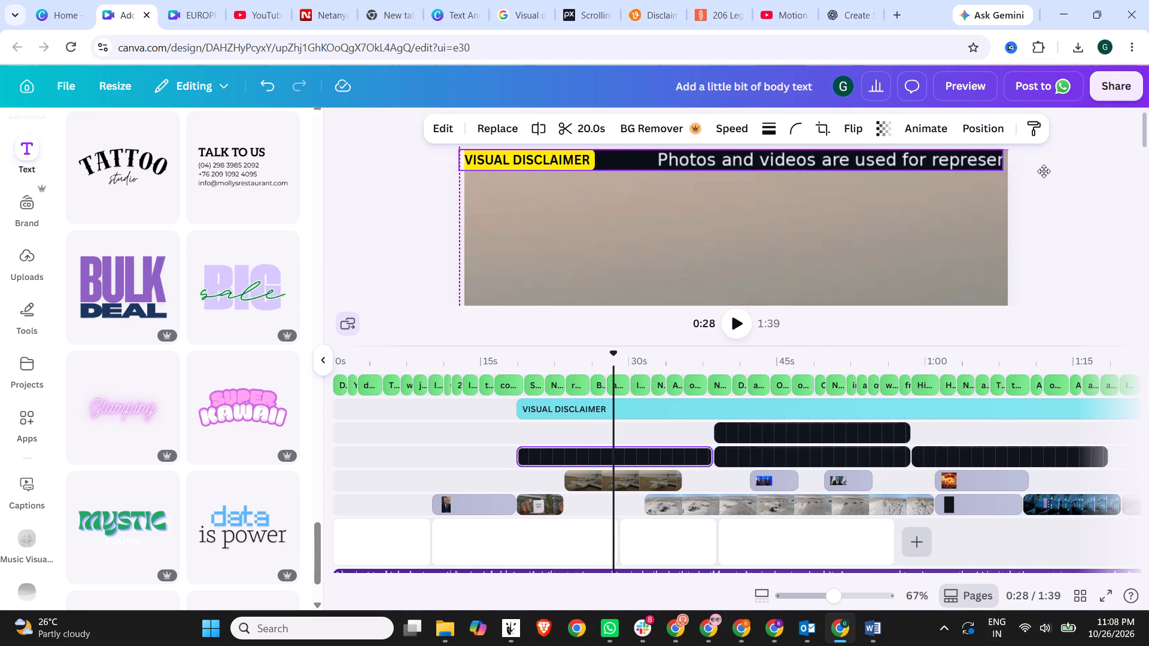
pyautogui.moveTo(1044, 171); pyautogui.dragTo(1048, 171)
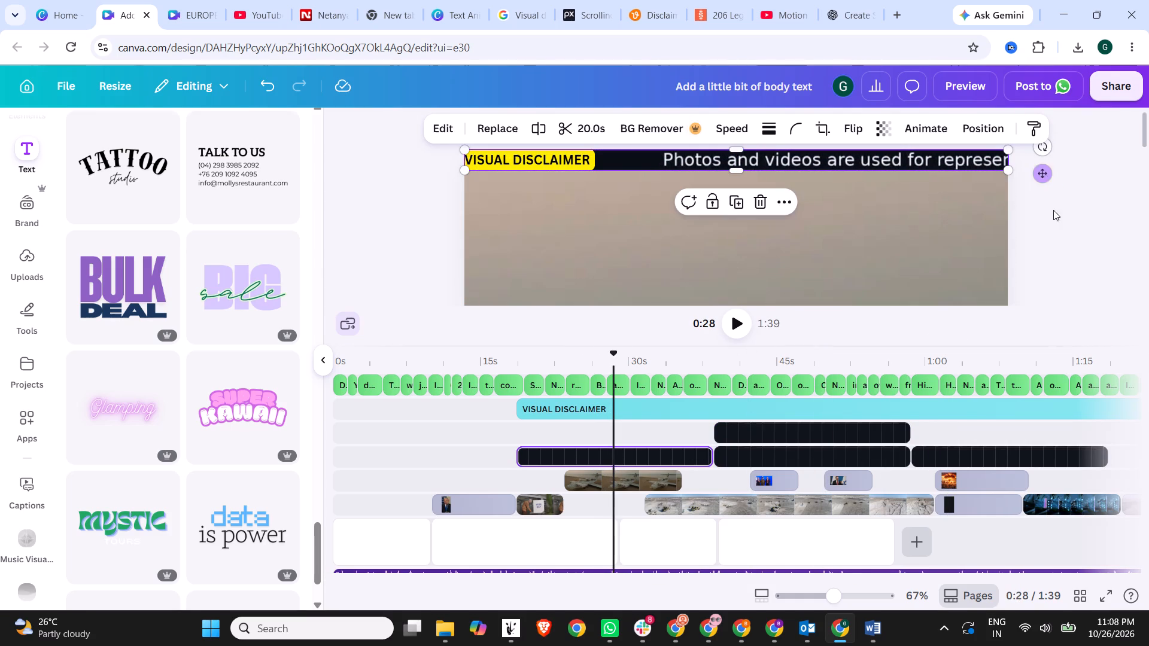
pyautogui.click(1054, 224)
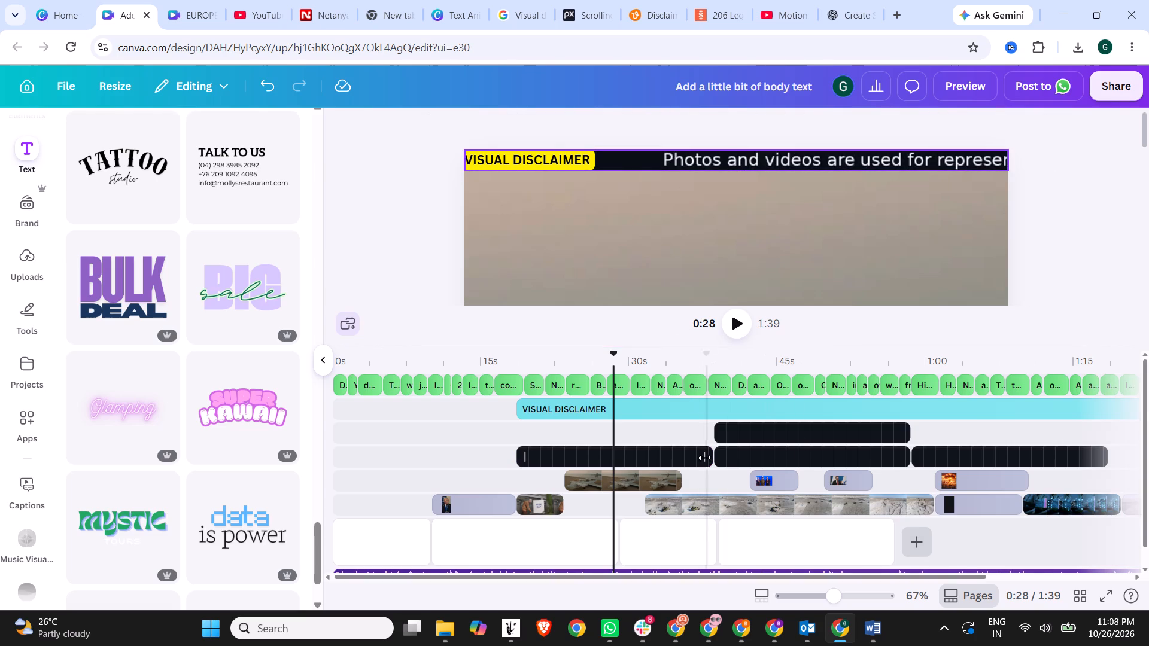
pyautogui.click(690, 458)
pyautogui.click(762, 455)
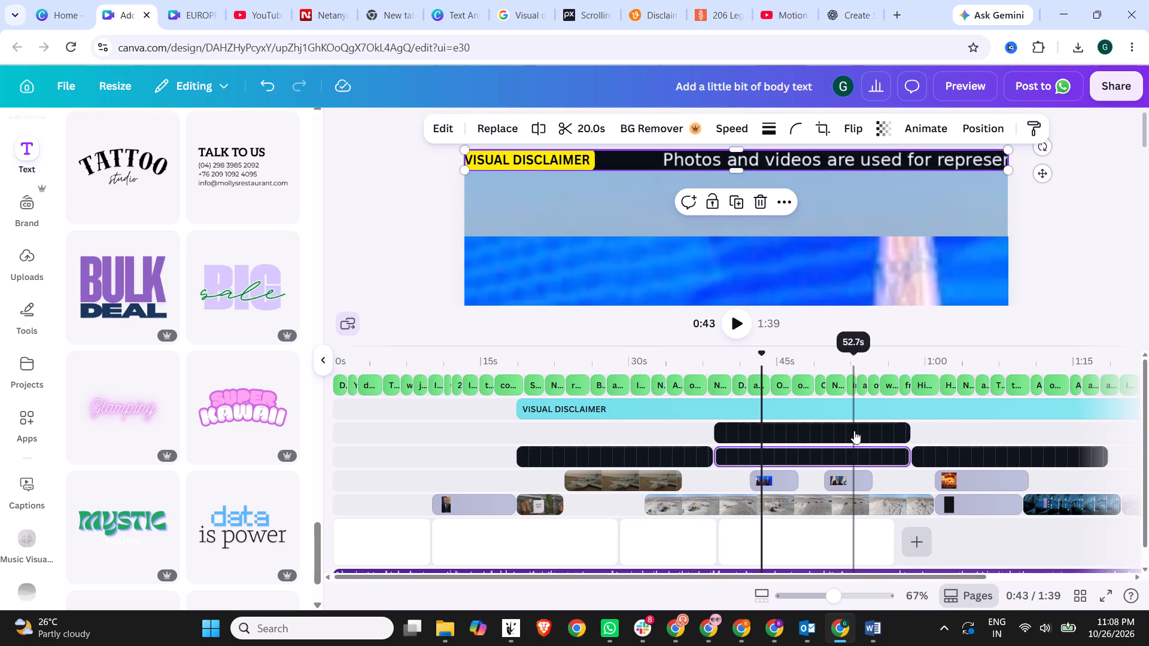
# Move the extra disclaimer copy from the upper track to directly after the third clip on the main disclaimer track.
pyautogui.click(854, 431)
pyautogui.moveTo(862, 575); pyautogui.dragTo(1042, 575)
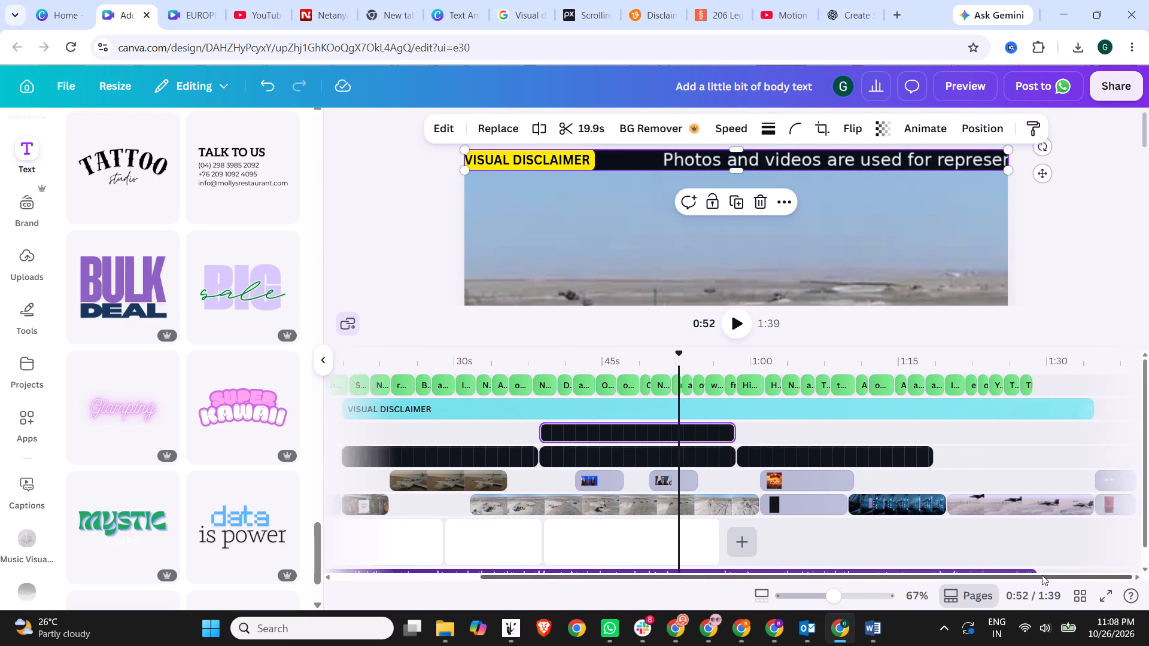
pyautogui.moveTo(1042, 575); pyautogui.dragTo(1045, 575)
pyautogui.moveTo(610, 431); pyautogui.dragTo(976, 452)
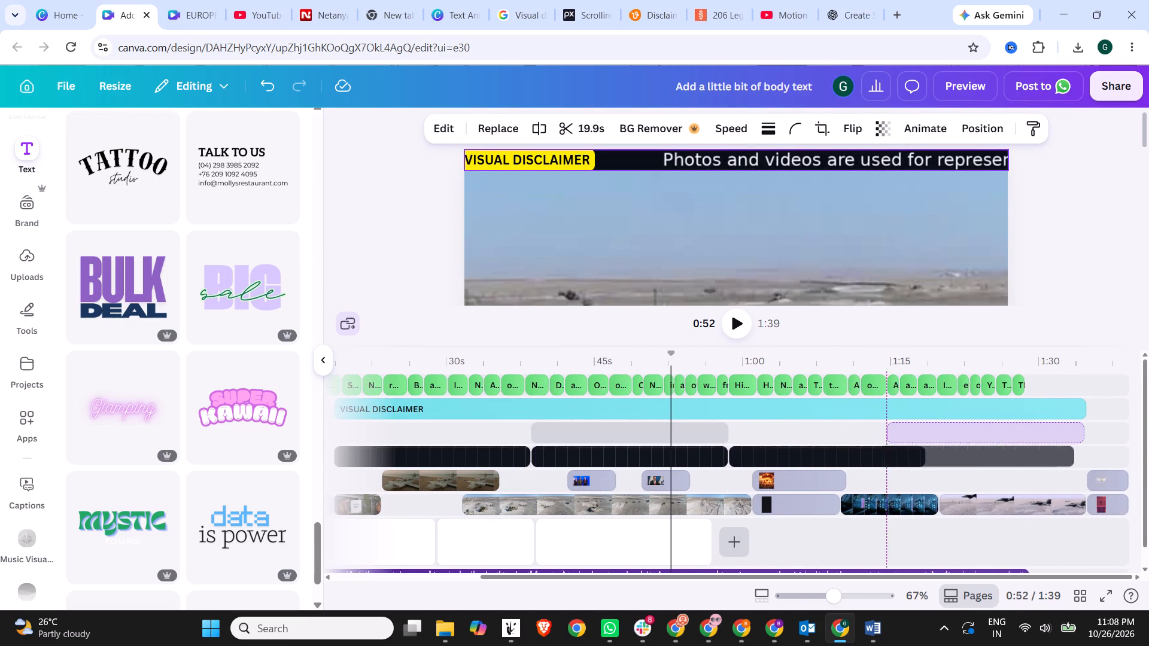
pyautogui.moveTo(976, 452); pyautogui.dragTo(1004, 453)
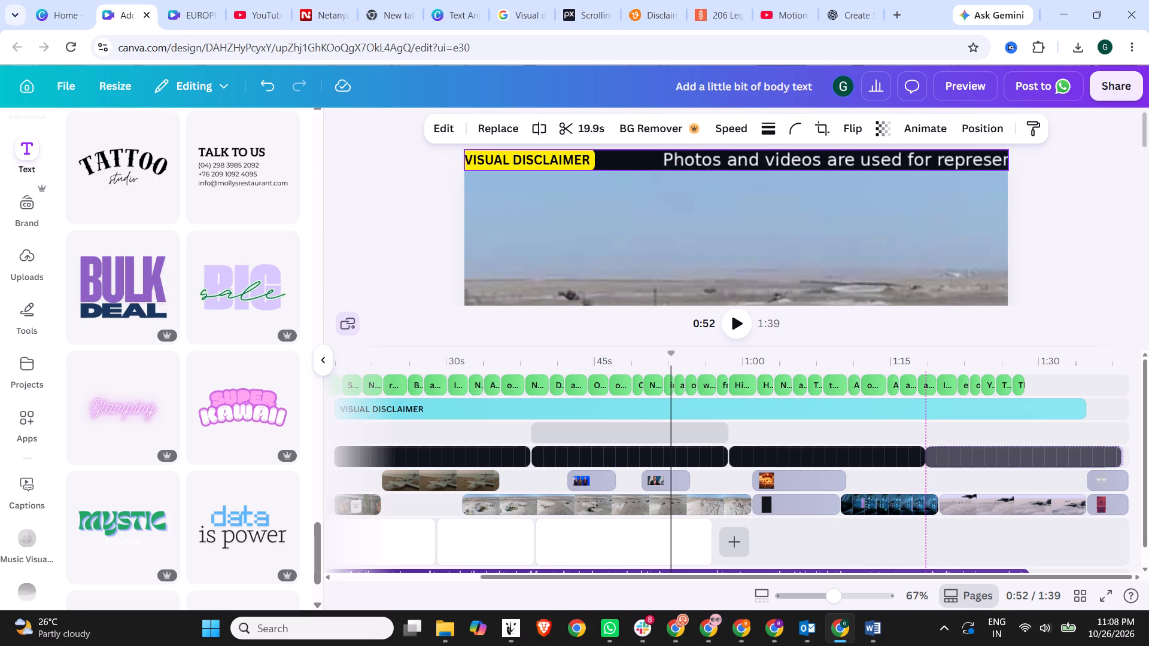
# Trim the last scrolling disclaimer clip to 16.2 s so it ends together with the VISUAL DISCLAIMER tag.
pyautogui.moveTo(1121, 438); pyautogui.dragTo(1097, 438)
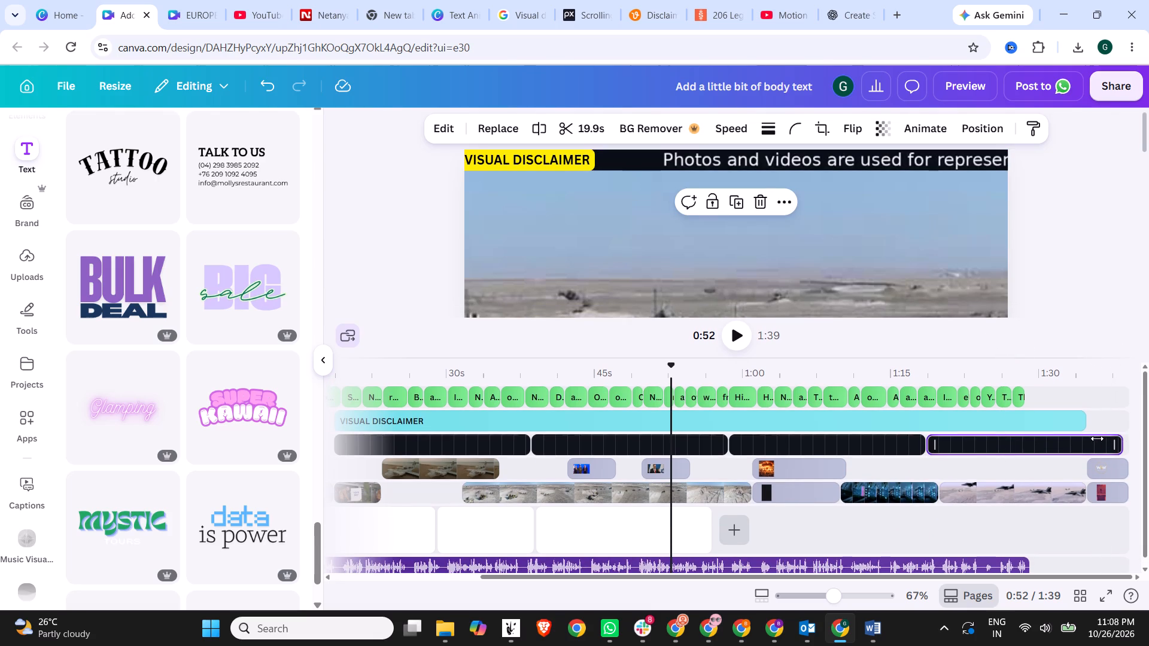
pyautogui.moveTo(1097, 438); pyautogui.dragTo(1086, 438)
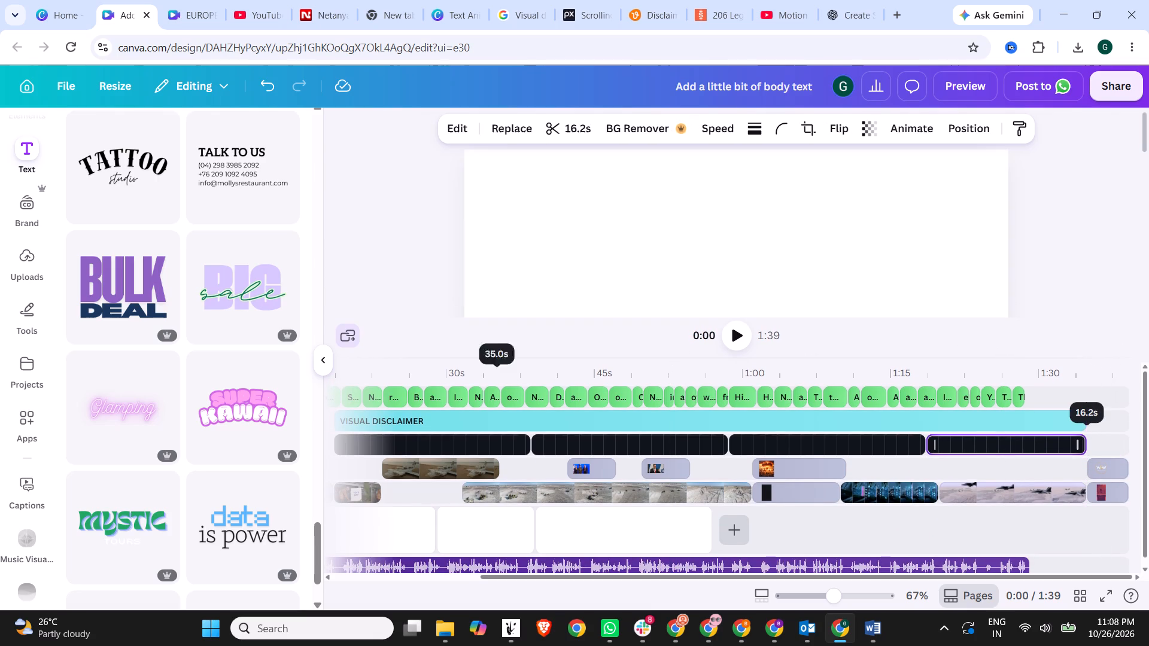
# Preview the video briefly and play it from 0:12 to about 0:20, across the start of the disclaimer strip.
pyautogui.click(365, 369)
pyautogui.click(738, 334)
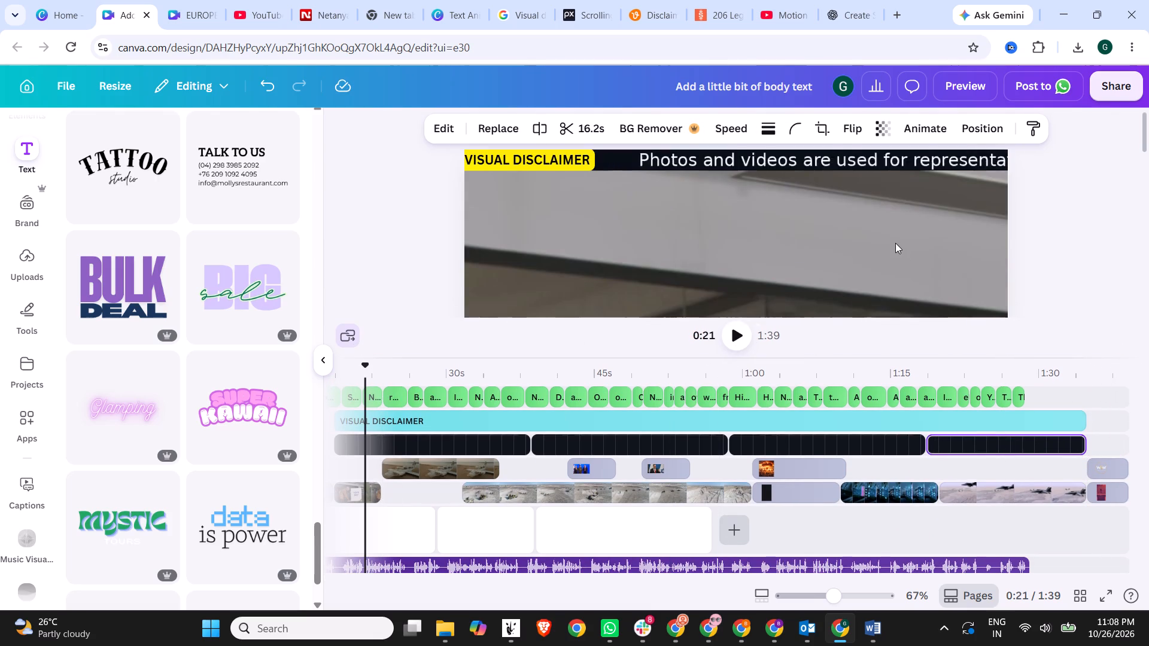
pyautogui.keyDown('ctrl'); pyautogui.scroll(-5, 895, 243); pyautogui.keyUp('ctrl')
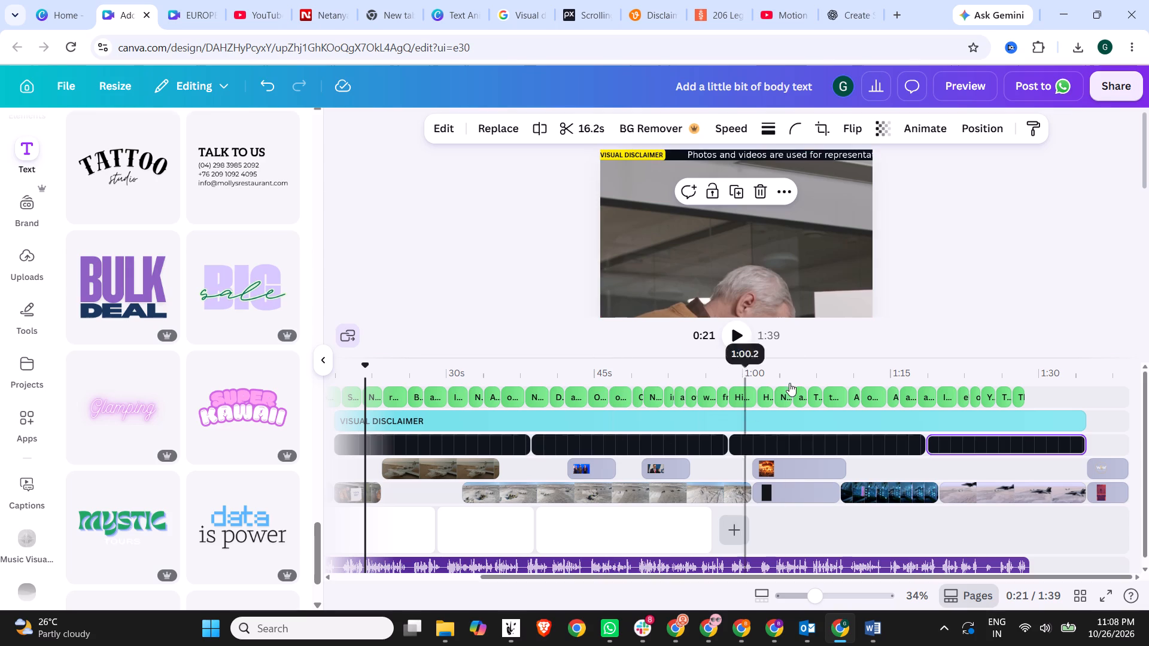
pyautogui.click(952, 84)
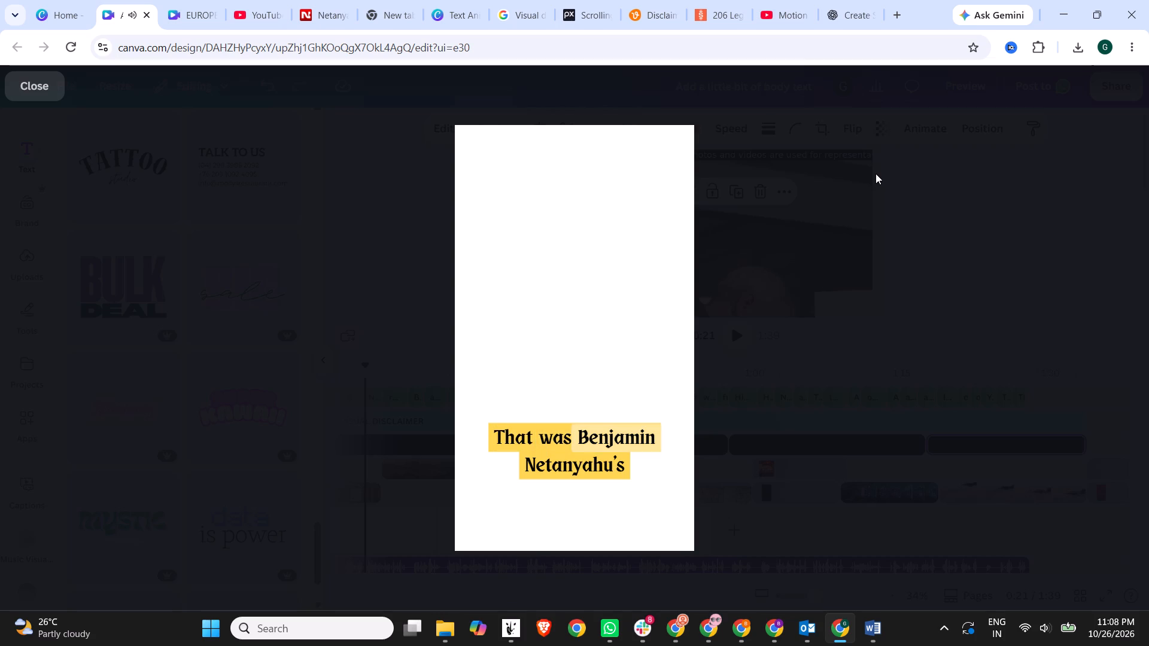
pyautogui.press('Escape')
pyautogui.press('`')
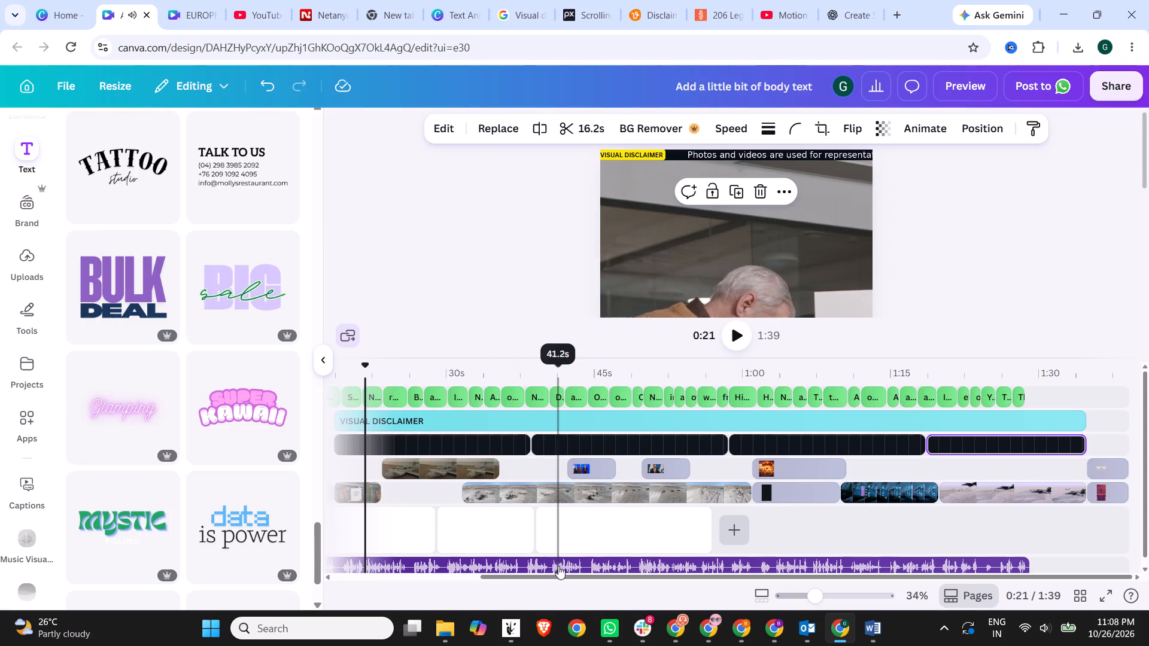
pyautogui.moveTo(557, 574); pyautogui.dragTo(323, 577)
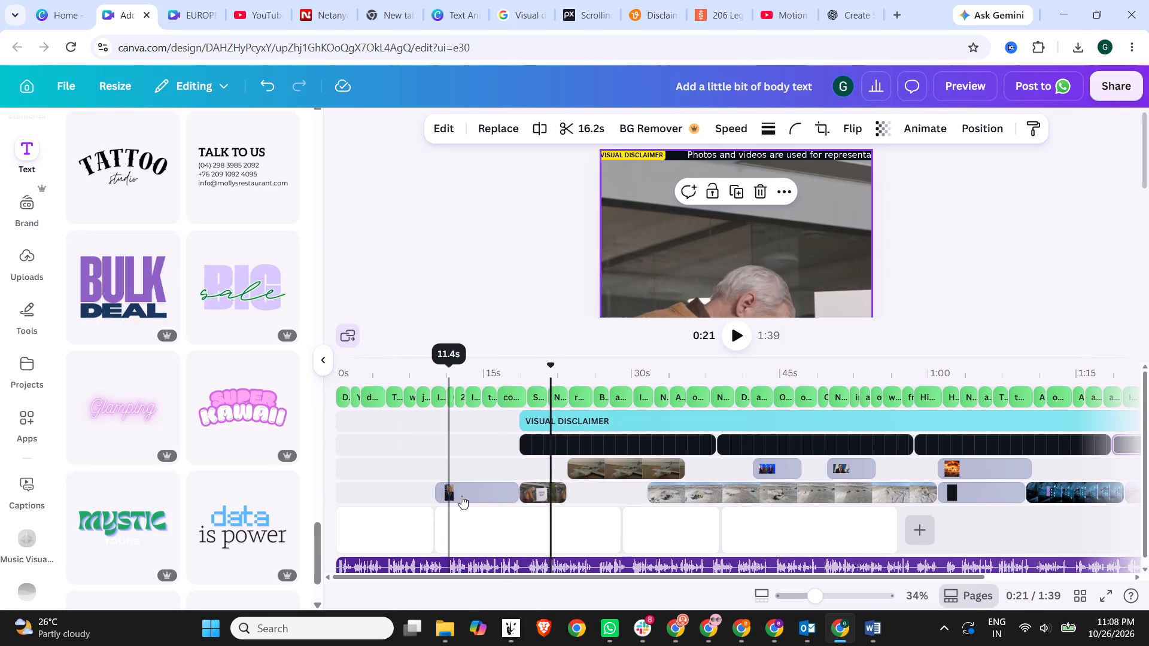
pyautogui.click(463, 492)
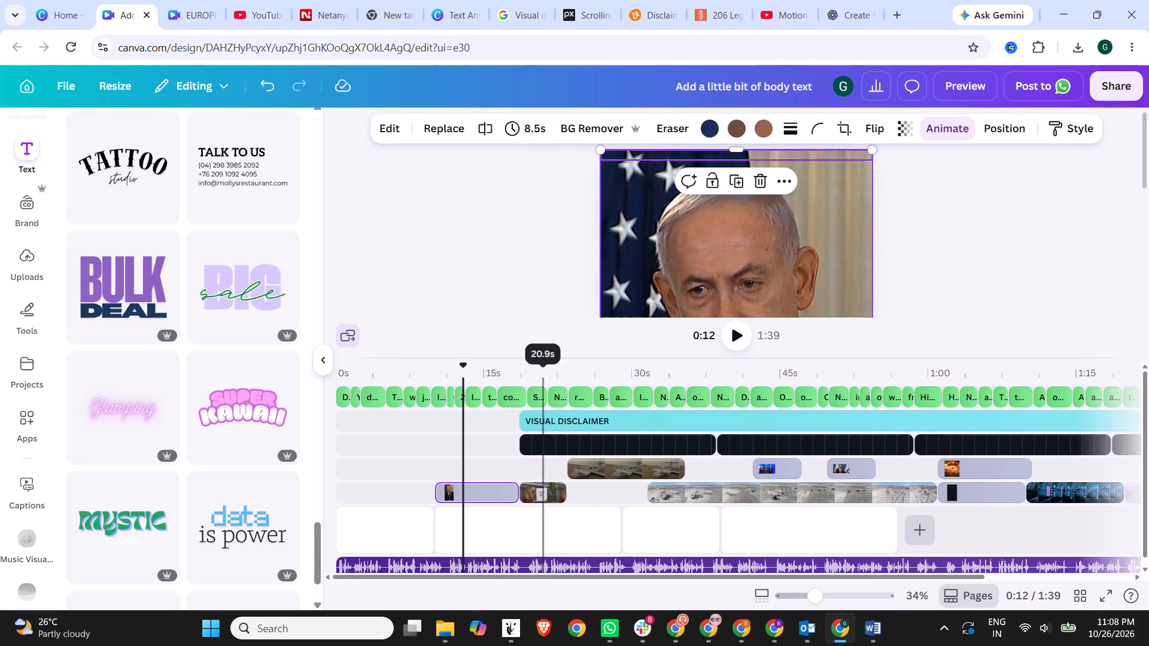
pyautogui.click(744, 330)
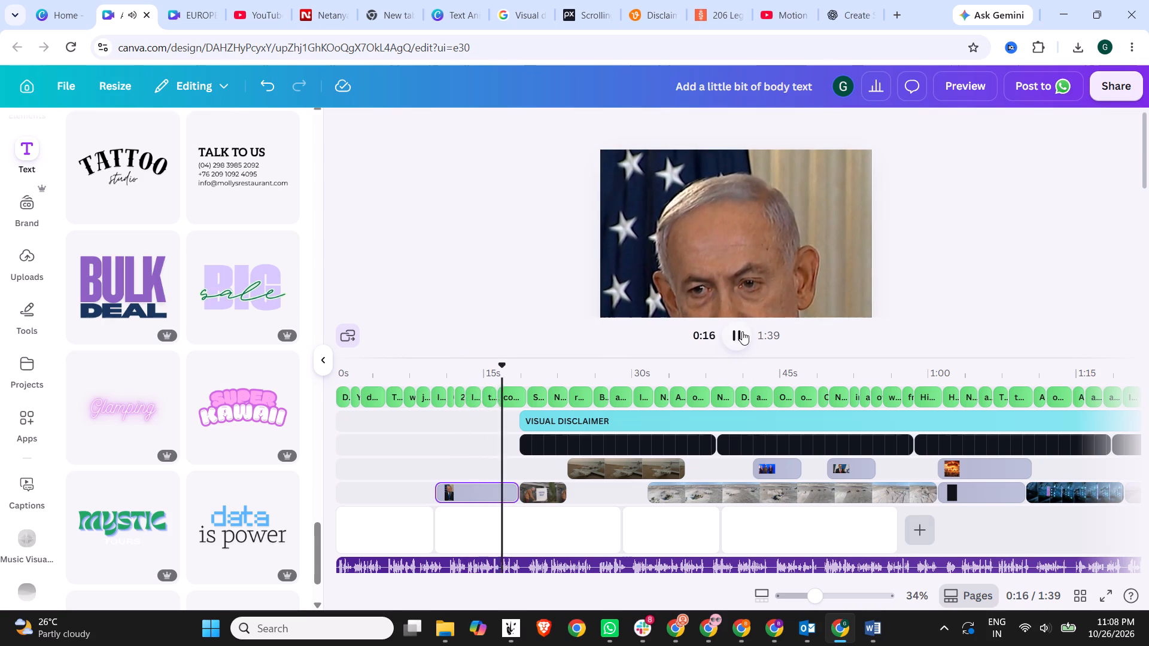
pyautogui.click(742, 331)
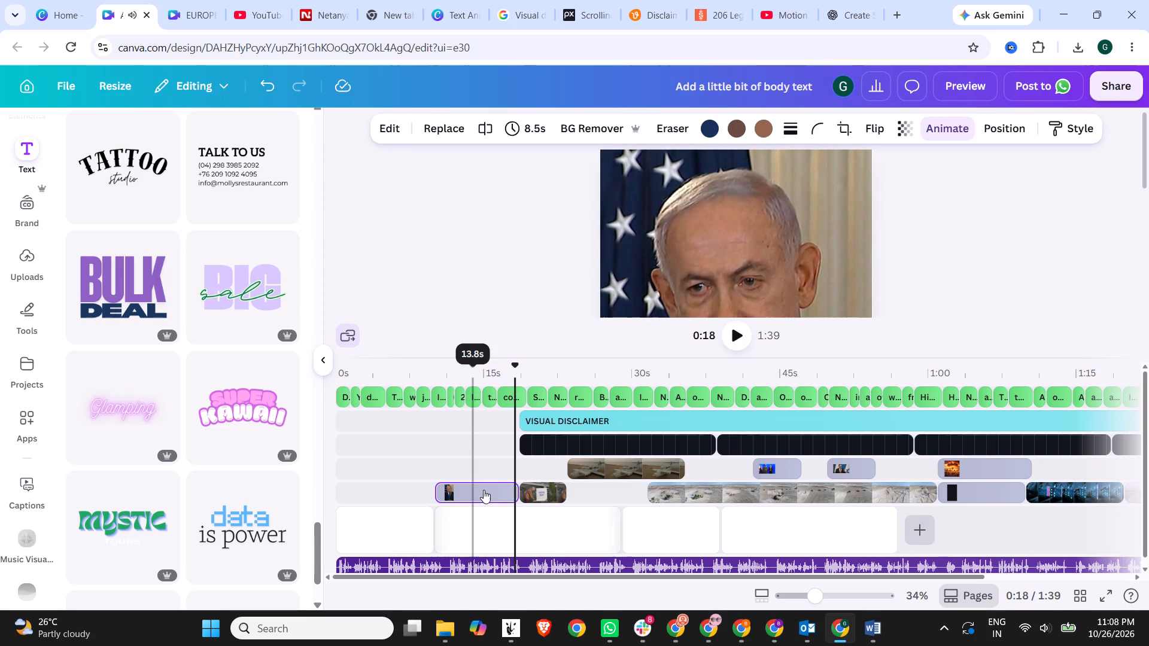
pyautogui.click(731, 328)
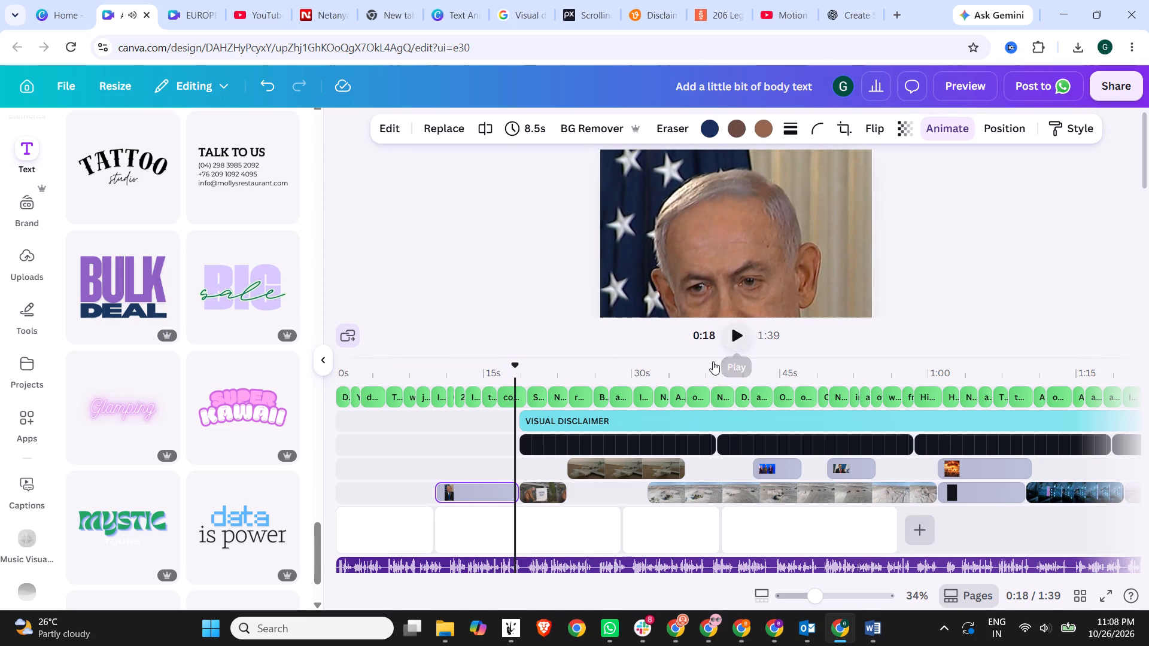
pyautogui.click(741, 340)
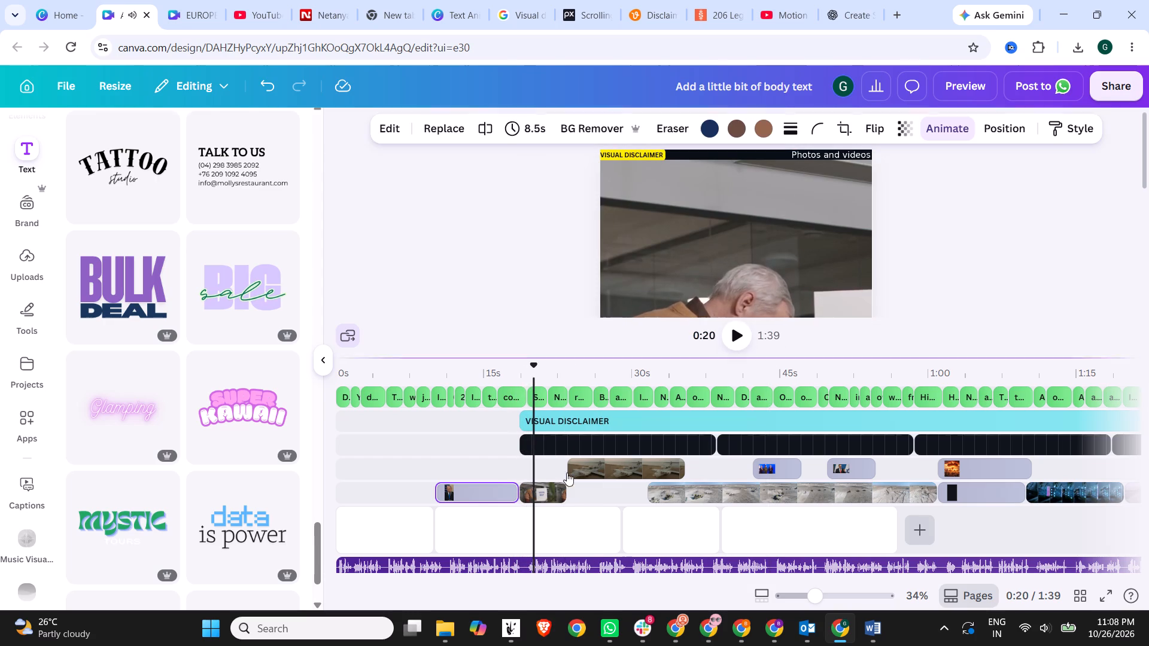
# Move the 8.5 s portrait image clip to the timeline's start and the 4.8 s video clip directly after it.
pyautogui.moveTo(485, 489); pyautogui.dragTo(397, 486)
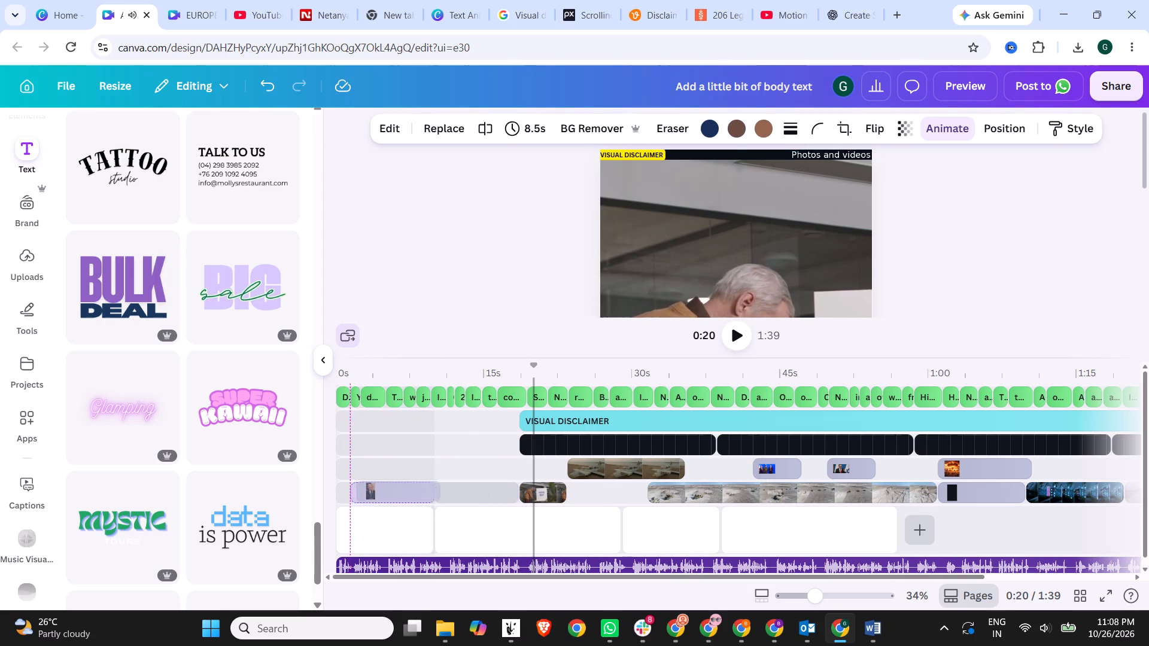
pyautogui.moveTo(397, 486); pyautogui.dragTo(386, 486)
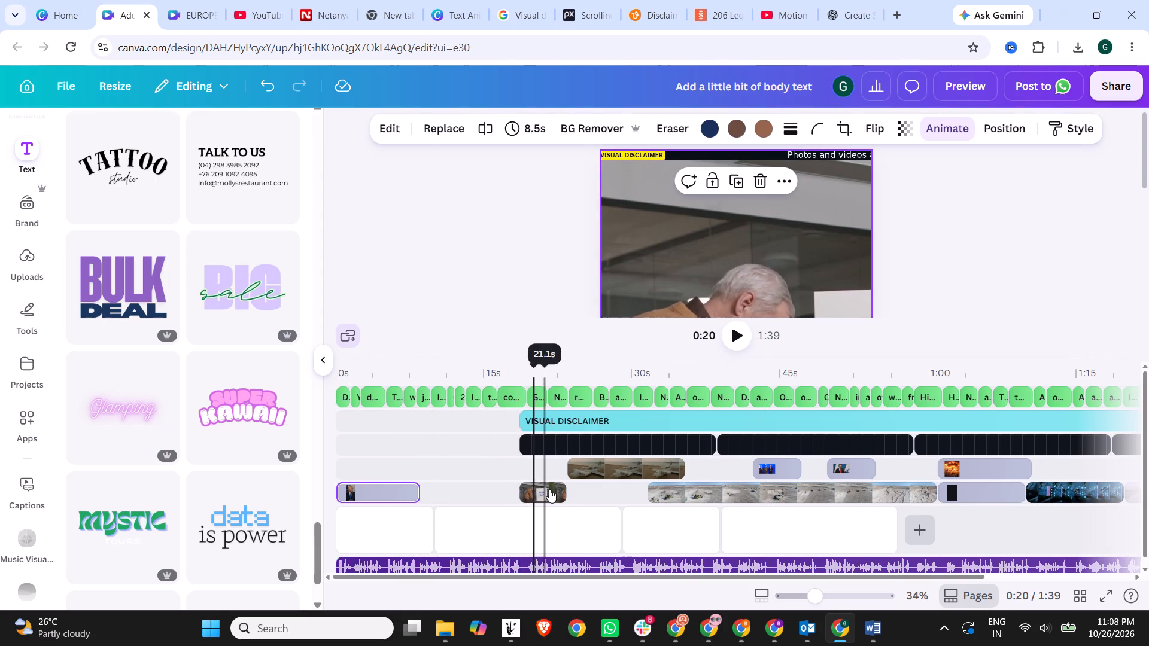
pyautogui.moveTo(550, 489); pyautogui.dragTo(451, 488)
# Play the video from about 0:02 to 0:08 to check the rearranged opening visuals.
pyautogui.click(360, 370)
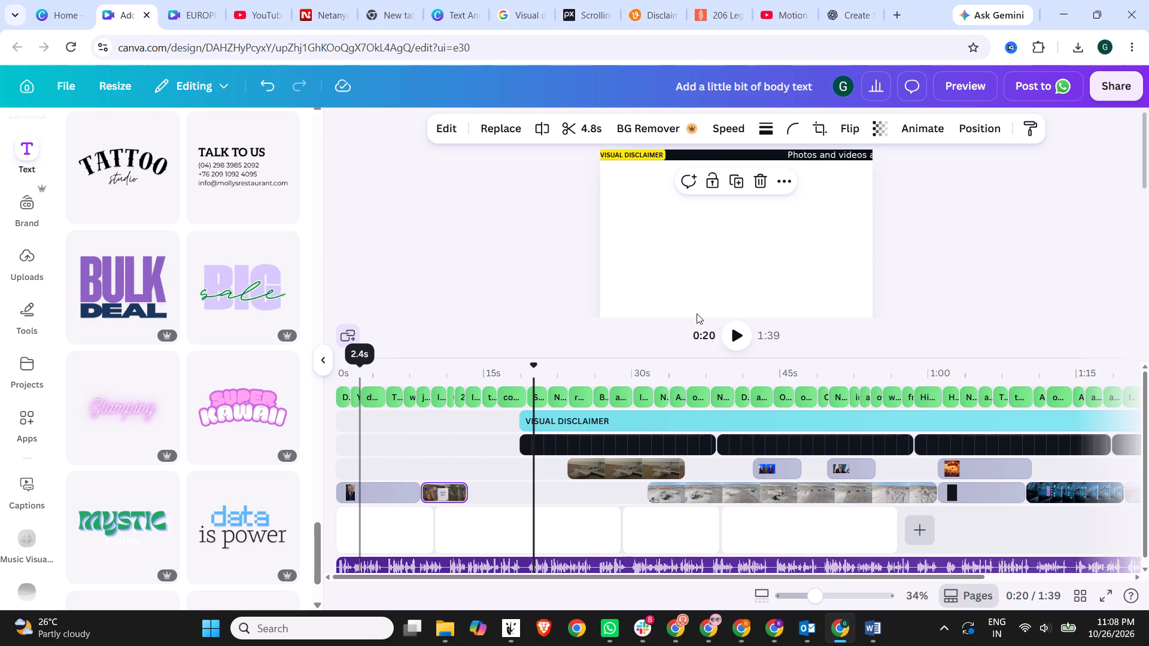
pyautogui.click(732, 333)
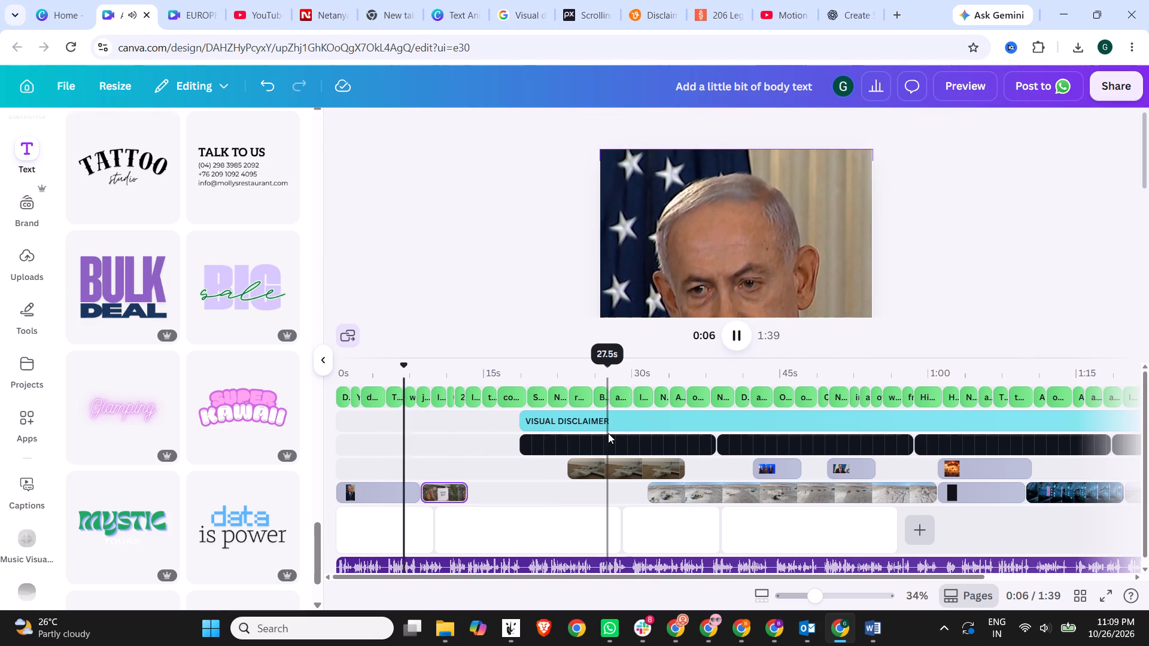
pyautogui.click(736, 334)
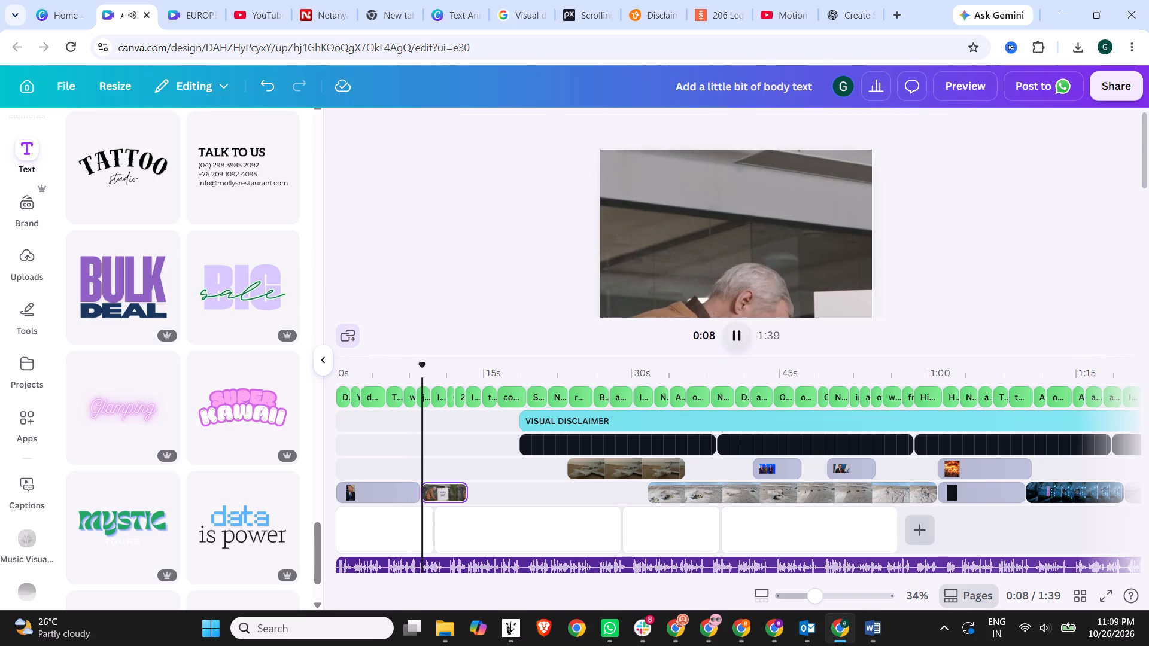
# Move the VISUAL DISCLAIMER tag earlier on its track to start at about 10 s, in line with the second page's start.
pyautogui.click(592, 418)
pyautogui.moveTo(654, 418); pyautogui.dragTo(572, 418)
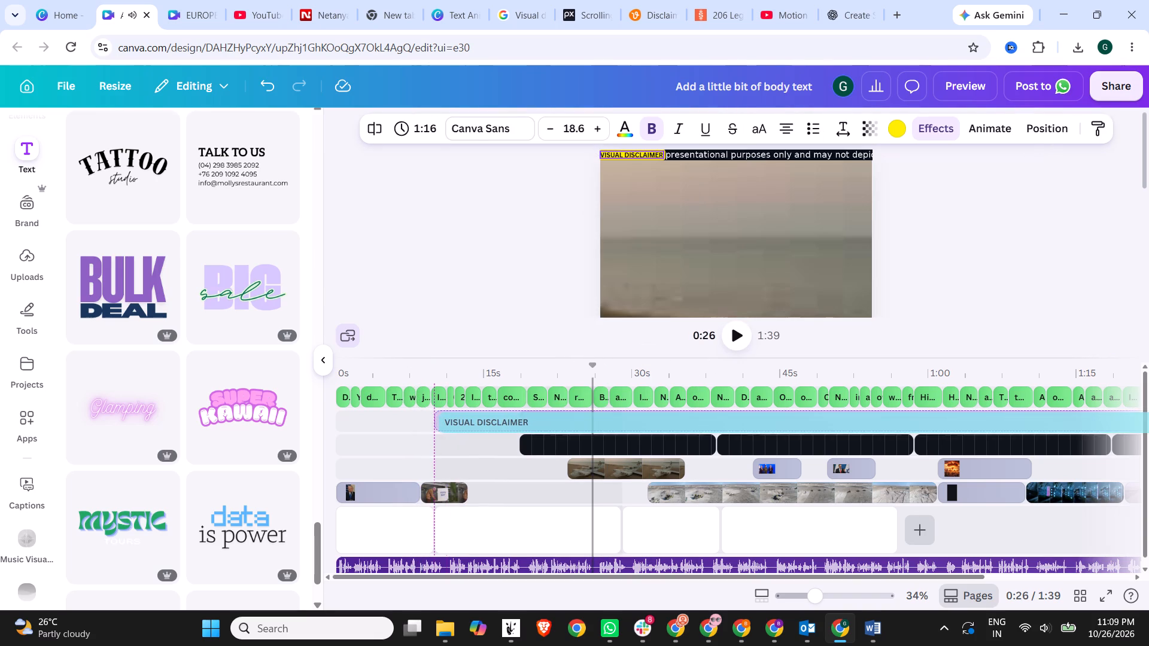
pyautogui.moveTo(572, 418); pyautogui.dragTo(569, 418)
# Move the three 20.0 s scrolling disclaimer clips earlier, back to back from the start of the VISUAL DISCLAIMER tag.
pyautogui.click(620, 443)
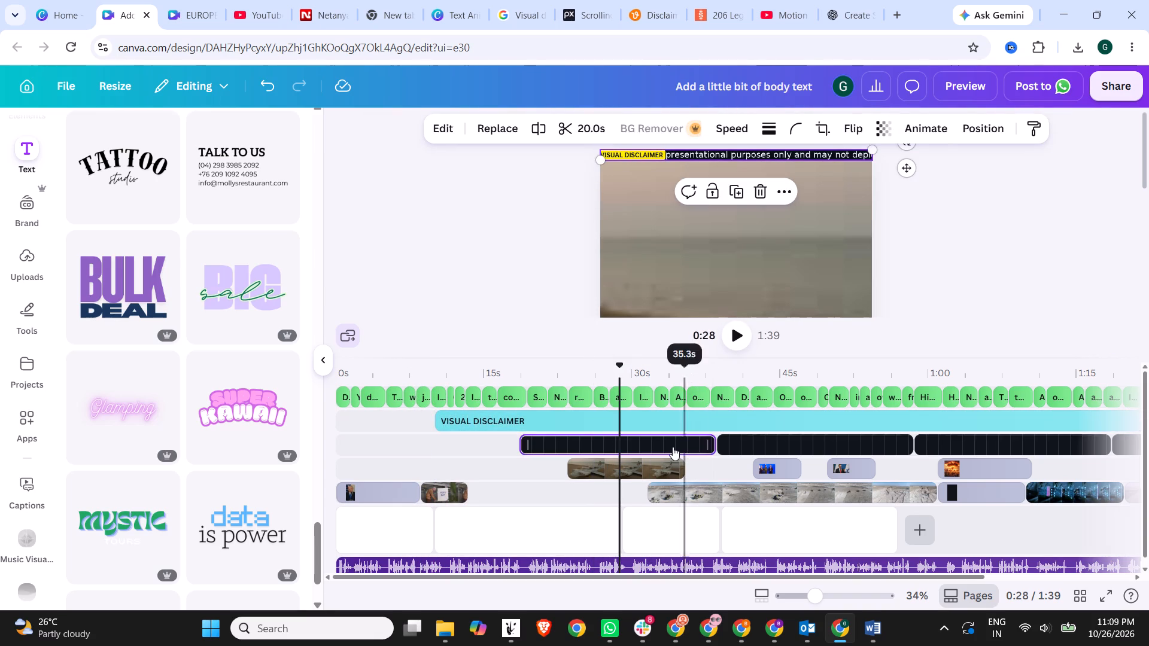
pyautogui.moveTo(673, 447); pyautogui.dragTo(588, 444)
pyautogui.moveTo(782, 443); pyautogui.dragTo(697, 442)
pyautogui.click(752, 438)
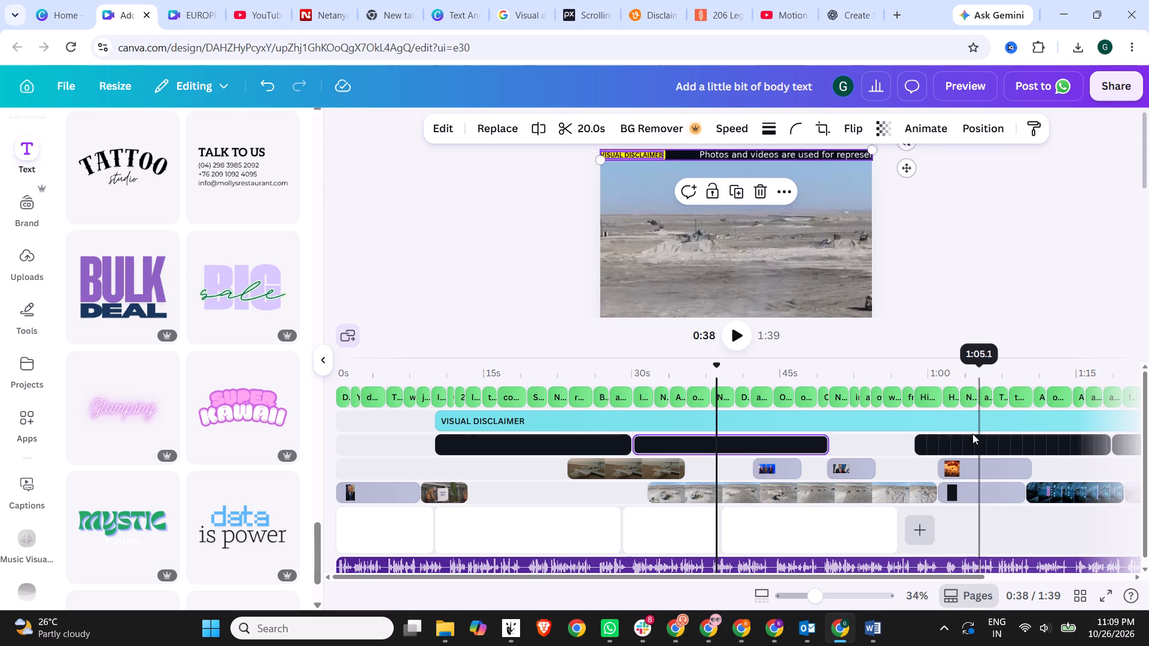
pyautogui.moveTo(971, 436); pyautogui.dragTo(886, 434)
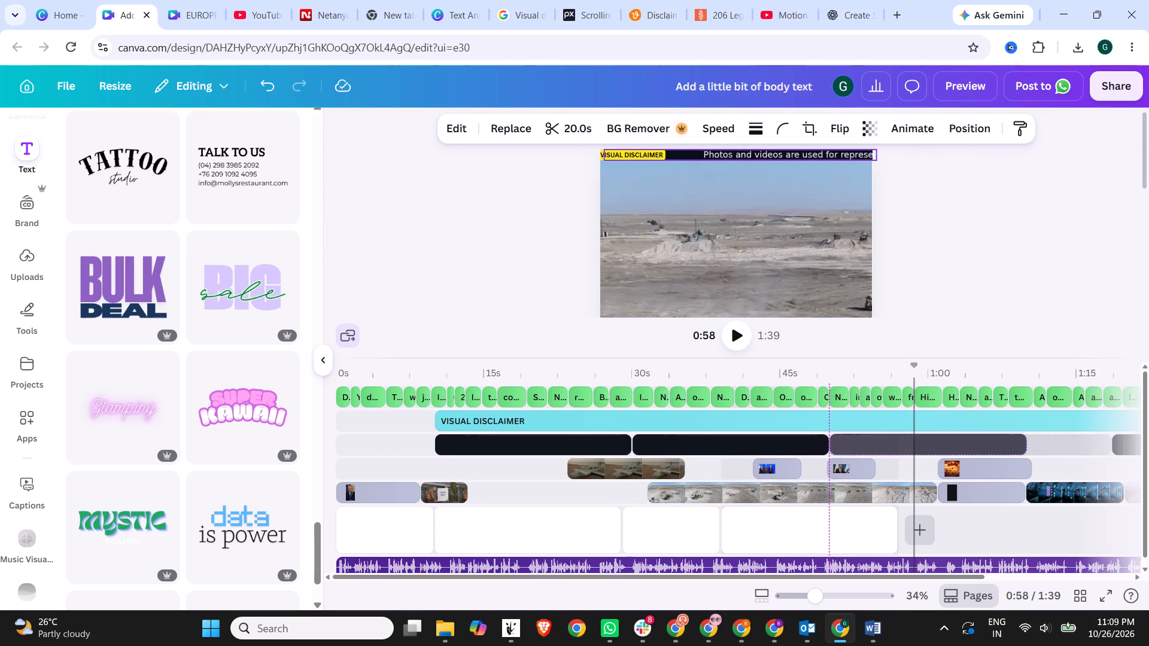
# Move the 16.2 s scrolling disclaimer clip directly after the third disclaimer clip, keeping it on the same track.
pyautogui.click(1115, 441)
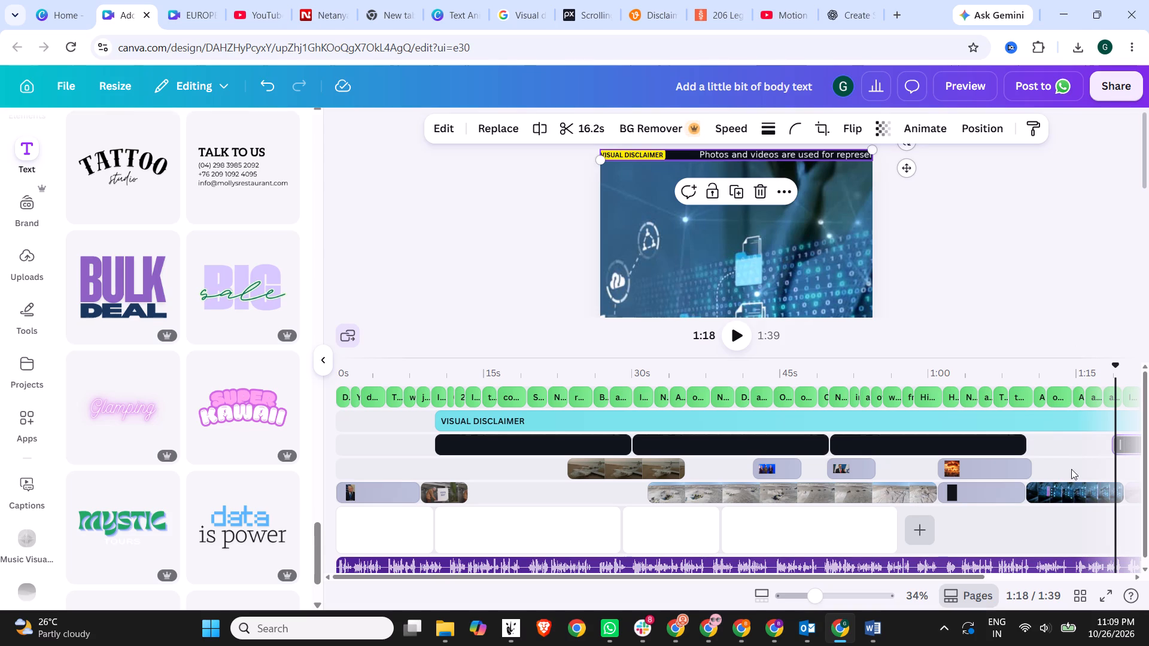
pyautogui.moveTo(925, 578); pyautogui.dragTo(1101, 572)
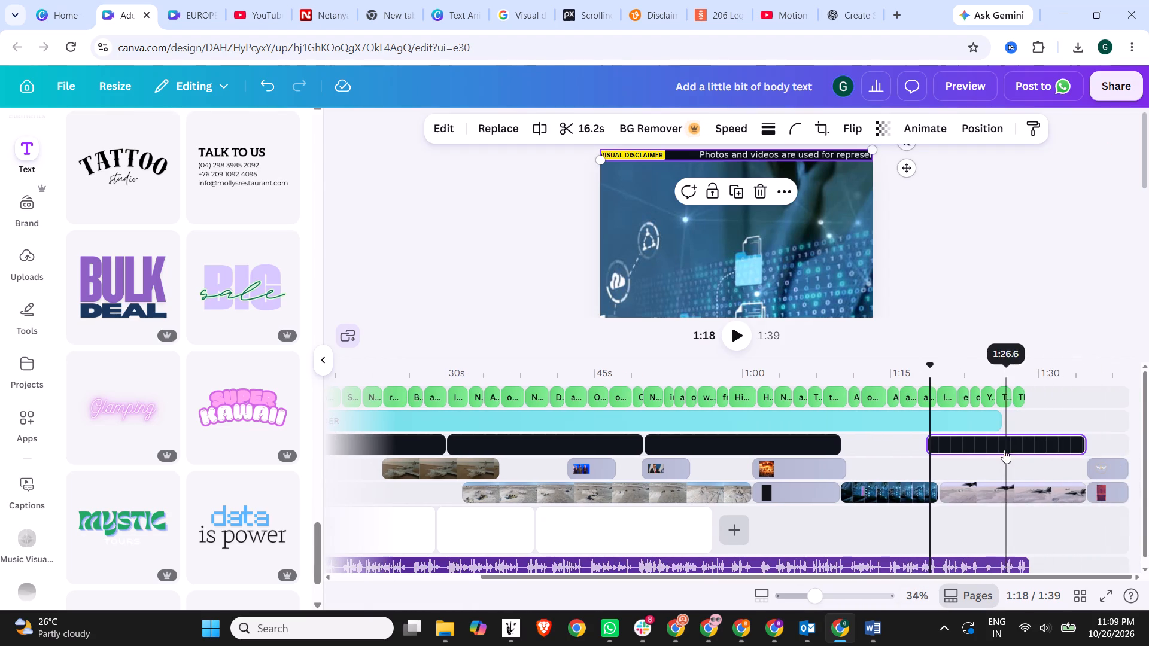
pyautogui.click(995, 442)
pyautogui.moveTo(1029, 442); pyautogui.dragTo(944, 439)
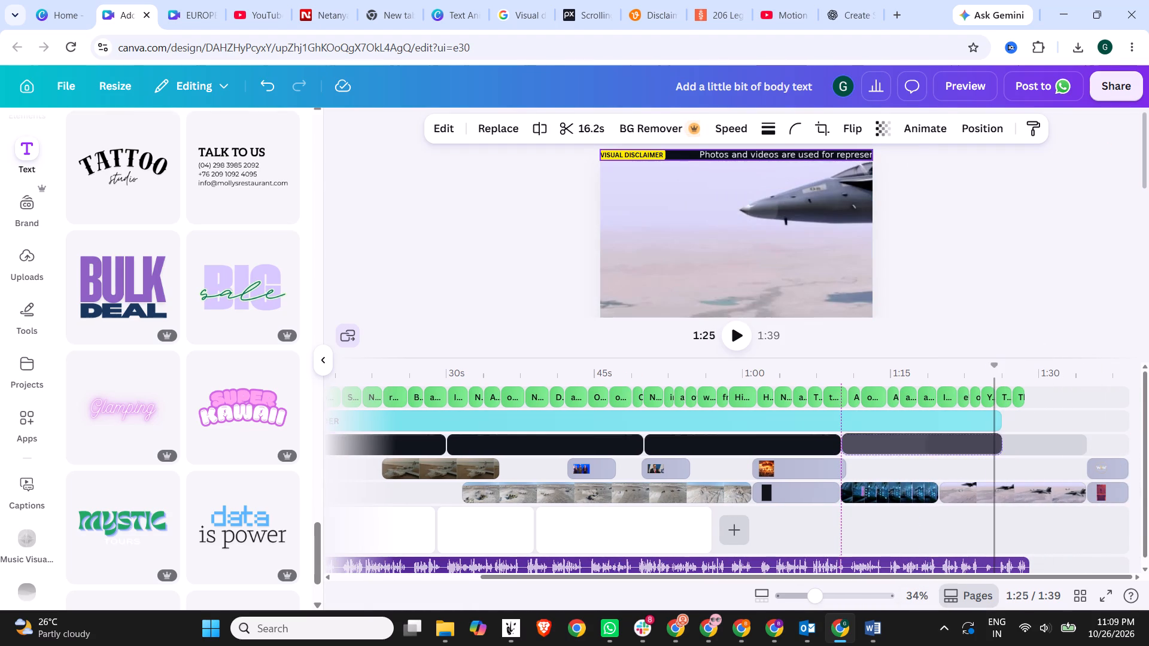
pyautogui.moveTo(944, 439); pyautogui.dragTo(943, 439)
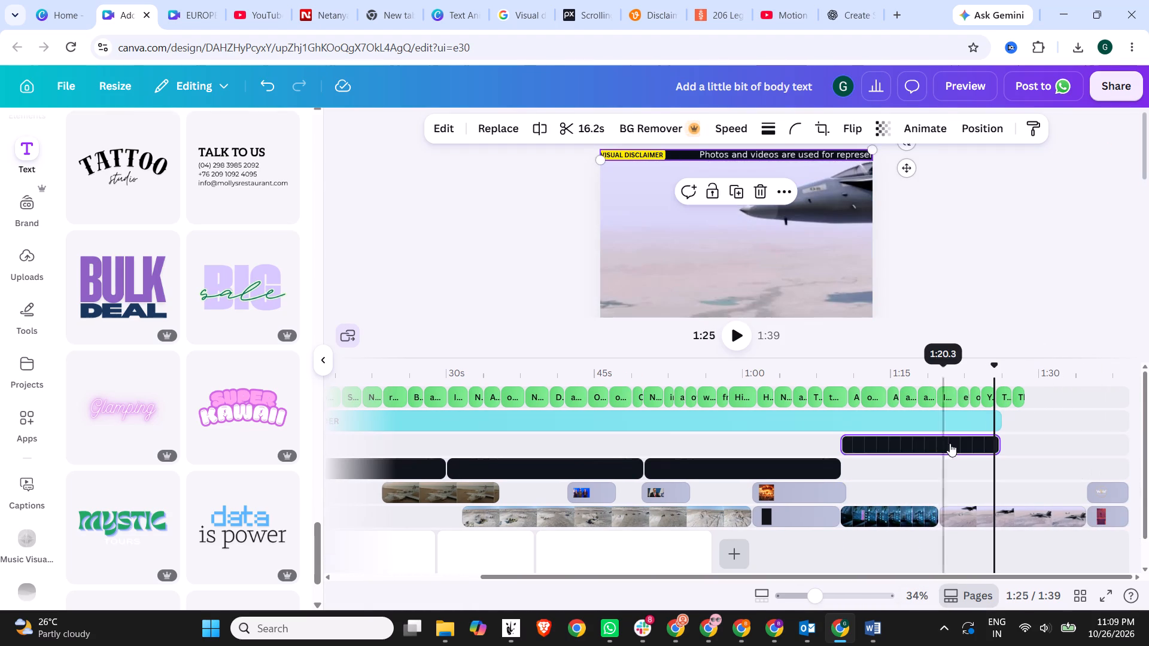
pyautogui.moveTo(934, 432); pyautogui.dragTo(937, 447)
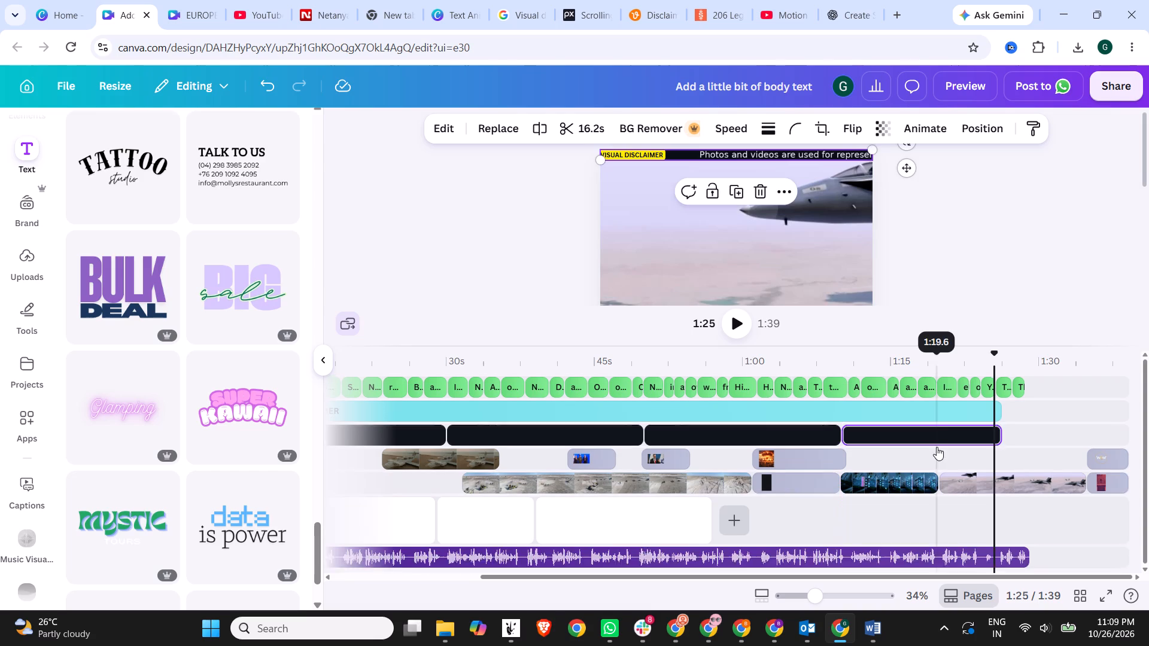
# Extend the fourth scrolling disclaimer clip to its full length of about 20 s.
pyautogui.moveTo(999, 445); pyautogui.dragTo(1063, 444)
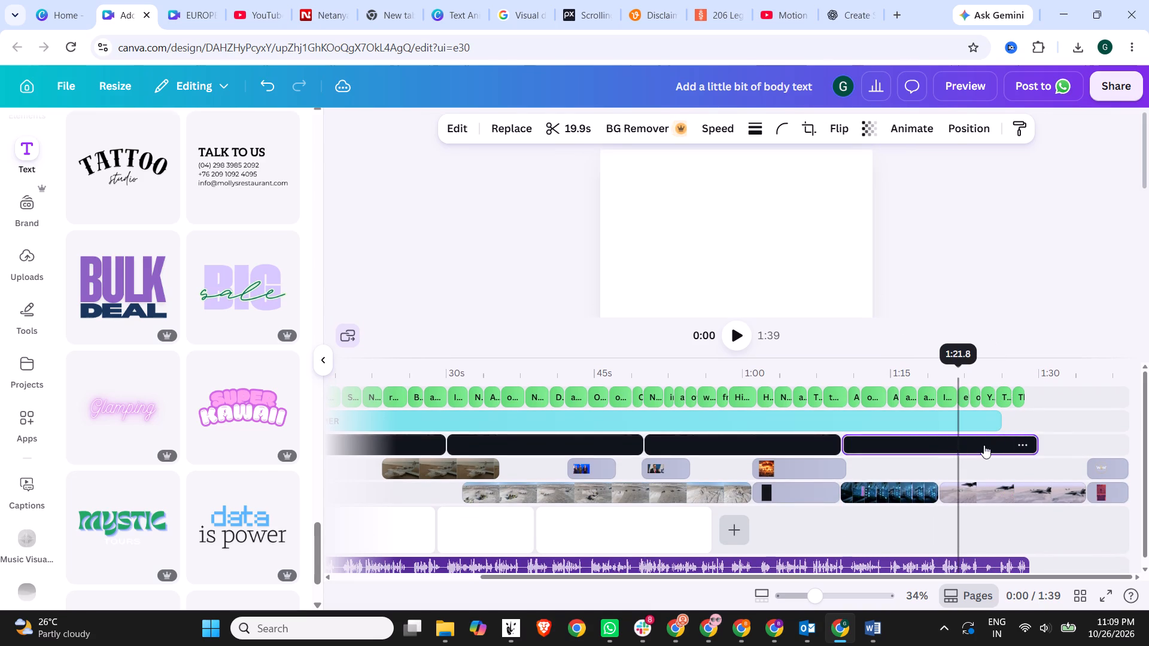
pyautogui.moveTo(1035, 444); pyautogui.dragTo(1086, 446)
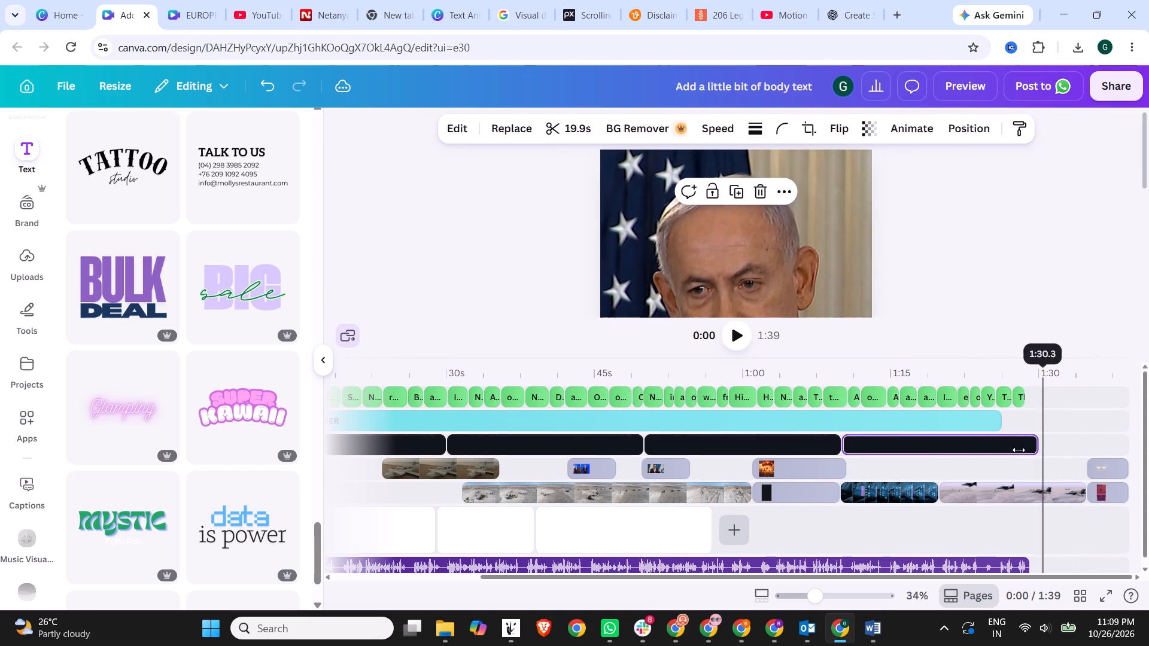
# Duplicate the fourth scrolling disclaimer clip and align the copy exactly over the original strip along the frame's upper edge.
pyautogui.click(1000, 449)
pyautogui.hotkey('ctrl', 'c')
pyautogui.hotkey('ctrl', 'v')
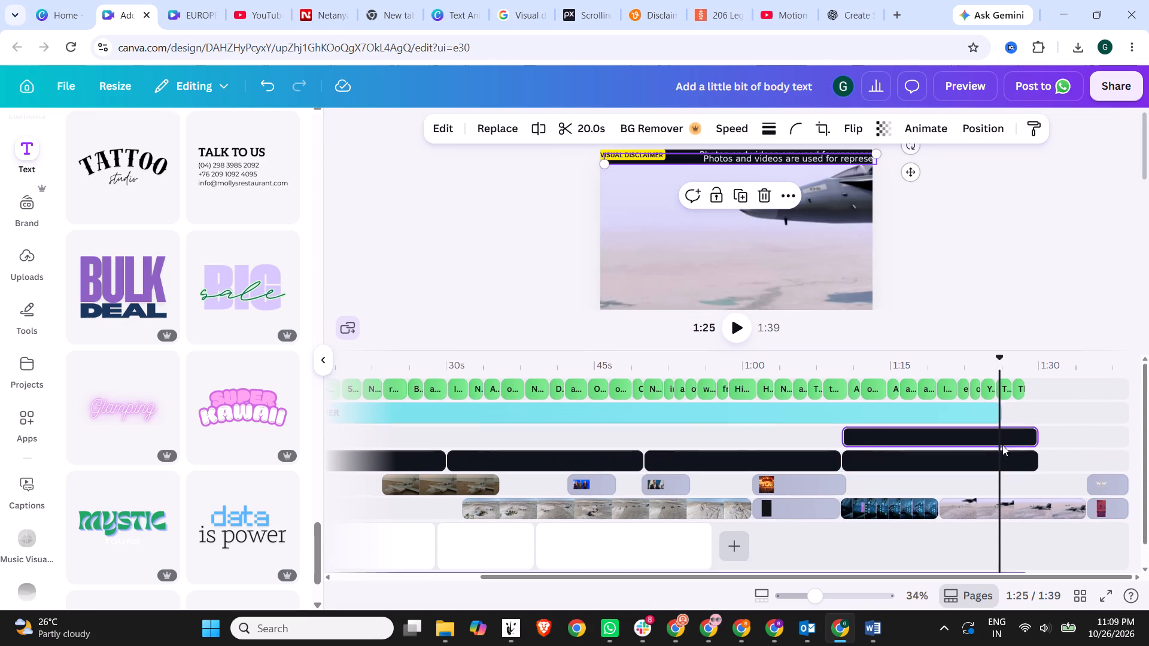
pyautogui.click(910, 176)
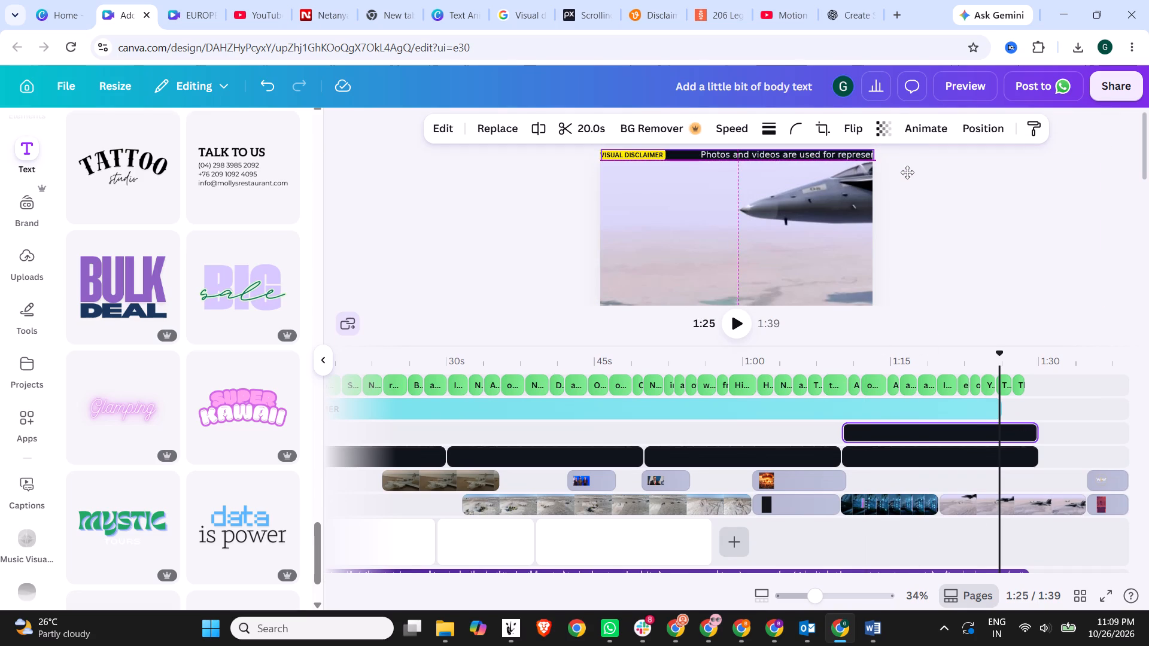
pyautogui.click(921, 246)
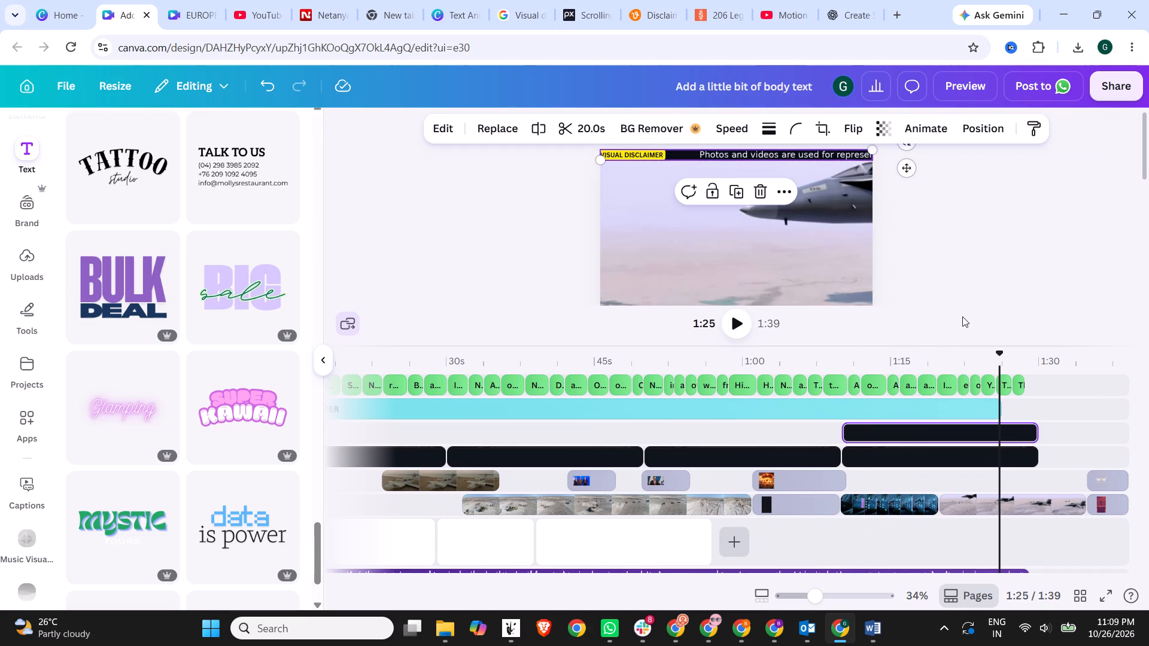
# Move the duplicated disclaimer clip from the upper track to directly after the fourth clip on the main disclaimer track.
pyautogui.click(974, 428)
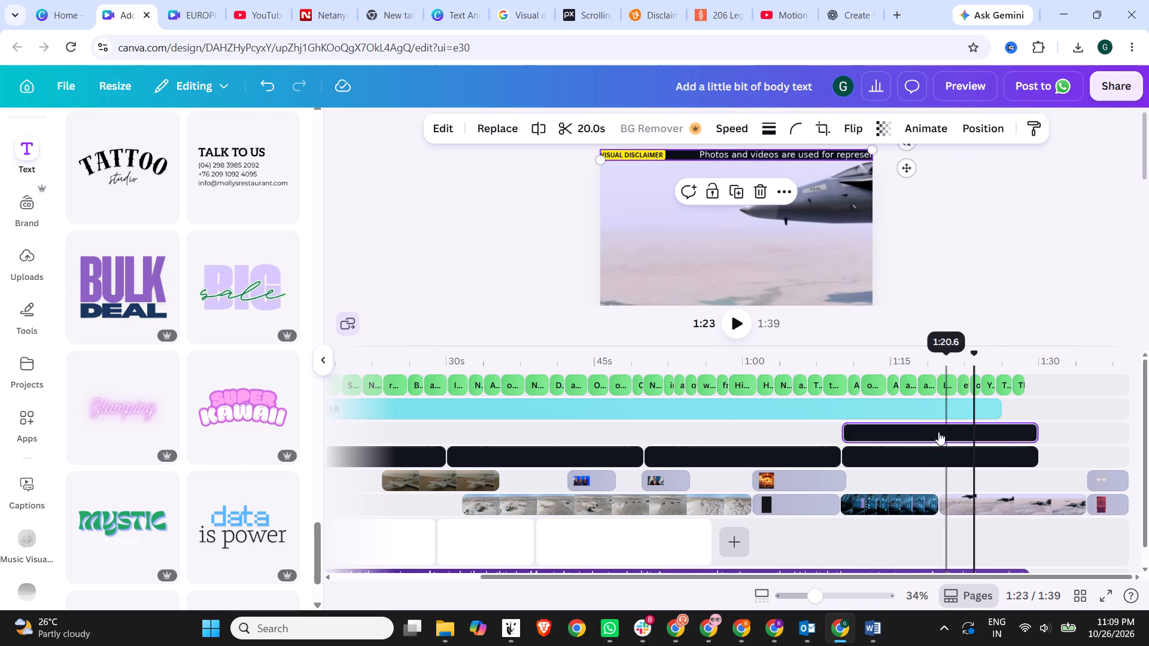
pyautogui.moveTo(935, 431); pyautogui.dragTo(1113, 455)
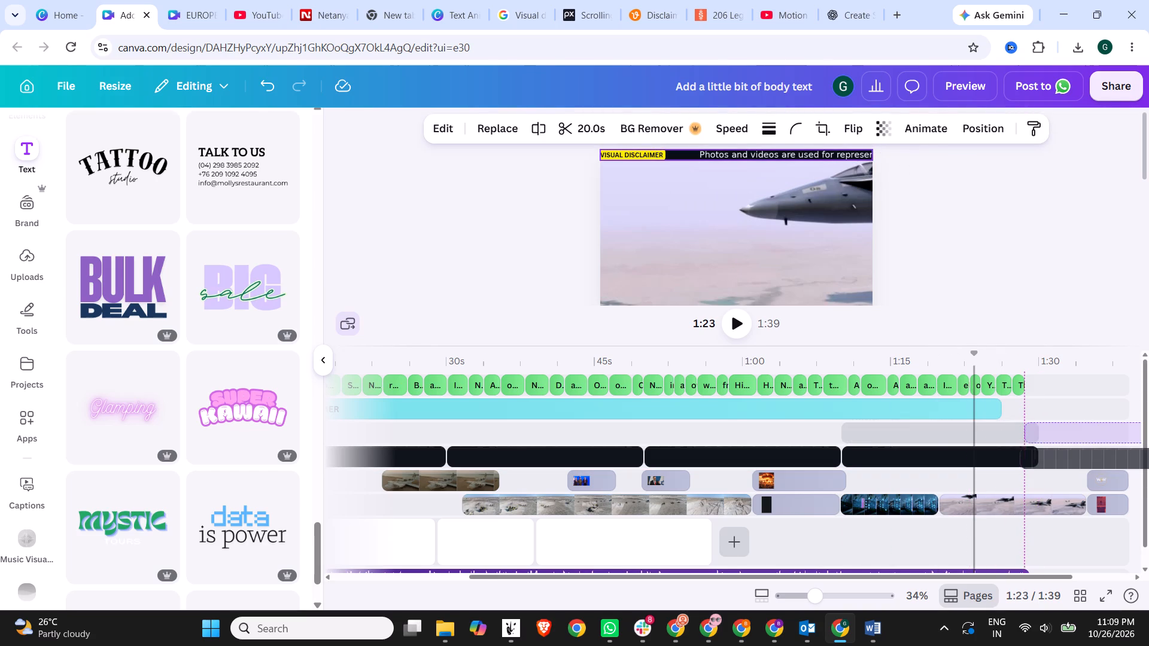
pyautogui.moveTo(1113, 455); pyautogui.dragTo(1126, 453)
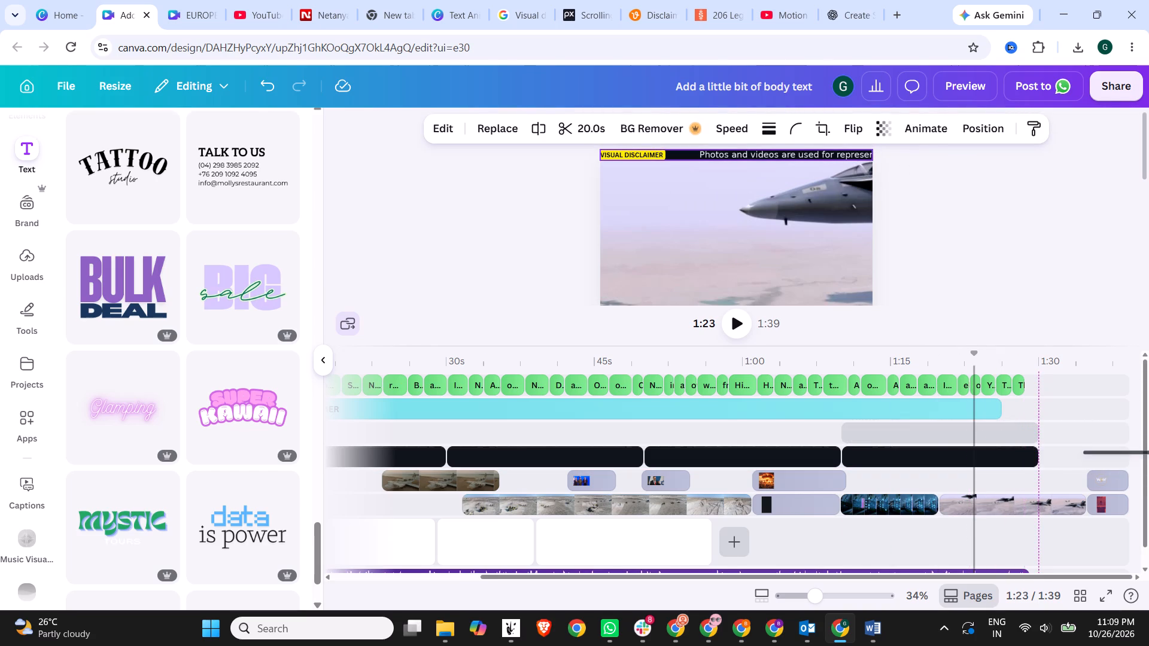
pyautogui.moveTo(1126, 453); pyautogui.dragTo(1124, 453)
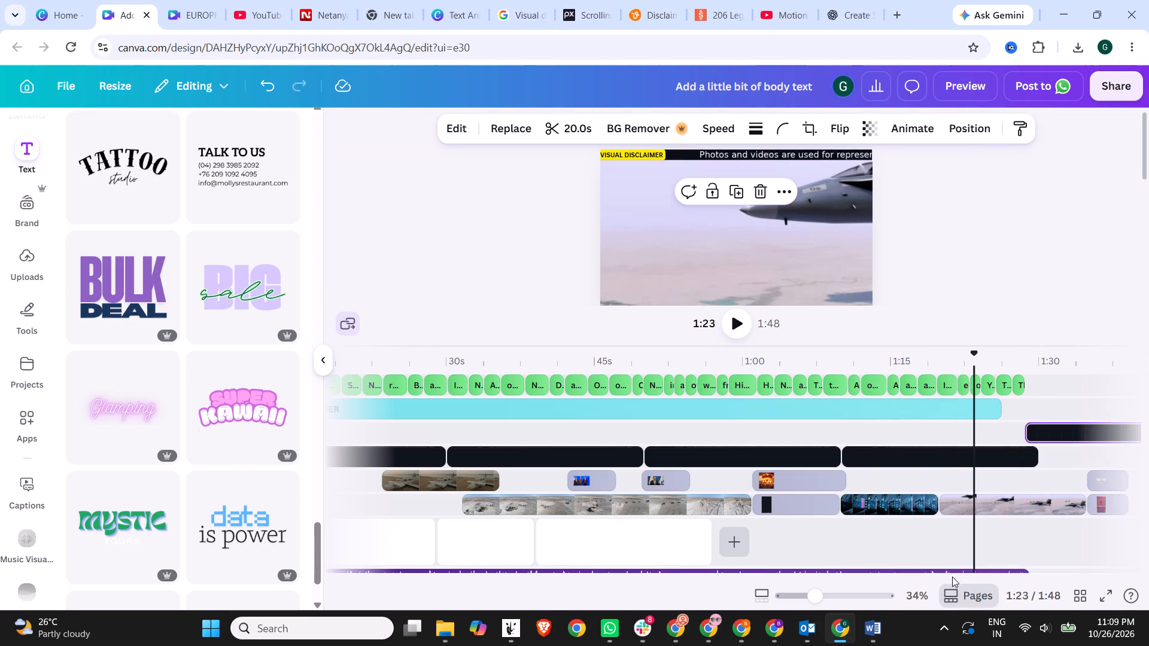
pyautogui.moveTo(949, 577); pyautogui.dragTo(1148, 565)
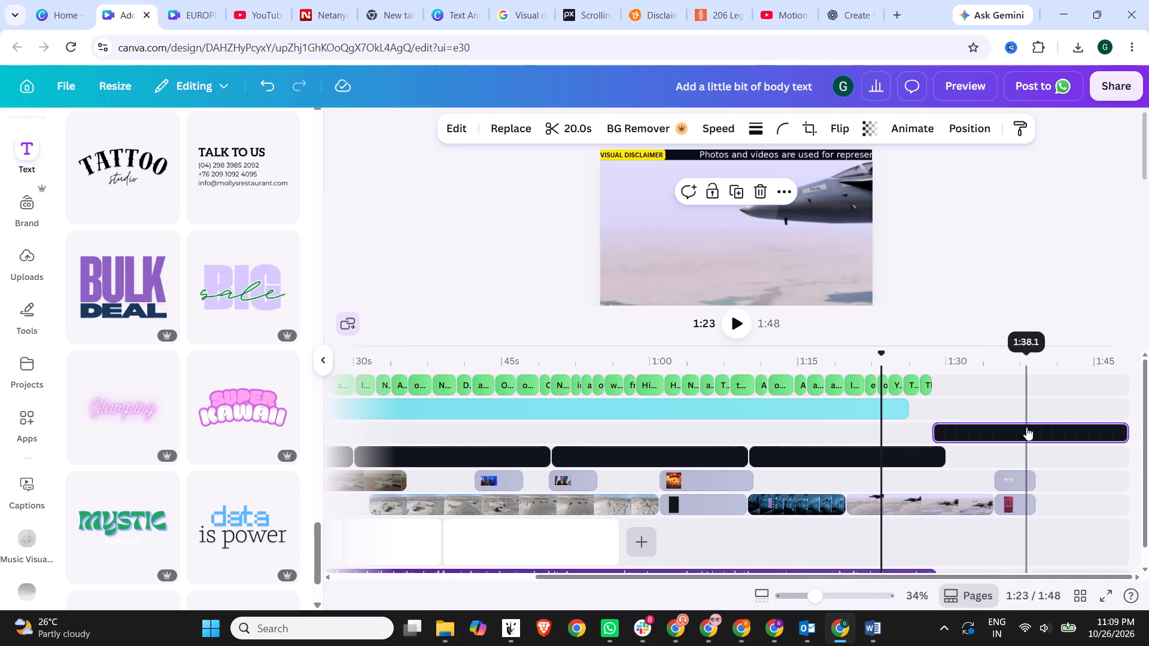
pyautogui.moveTo(1014, 431); pyautogui.dragTo(1032, 452)
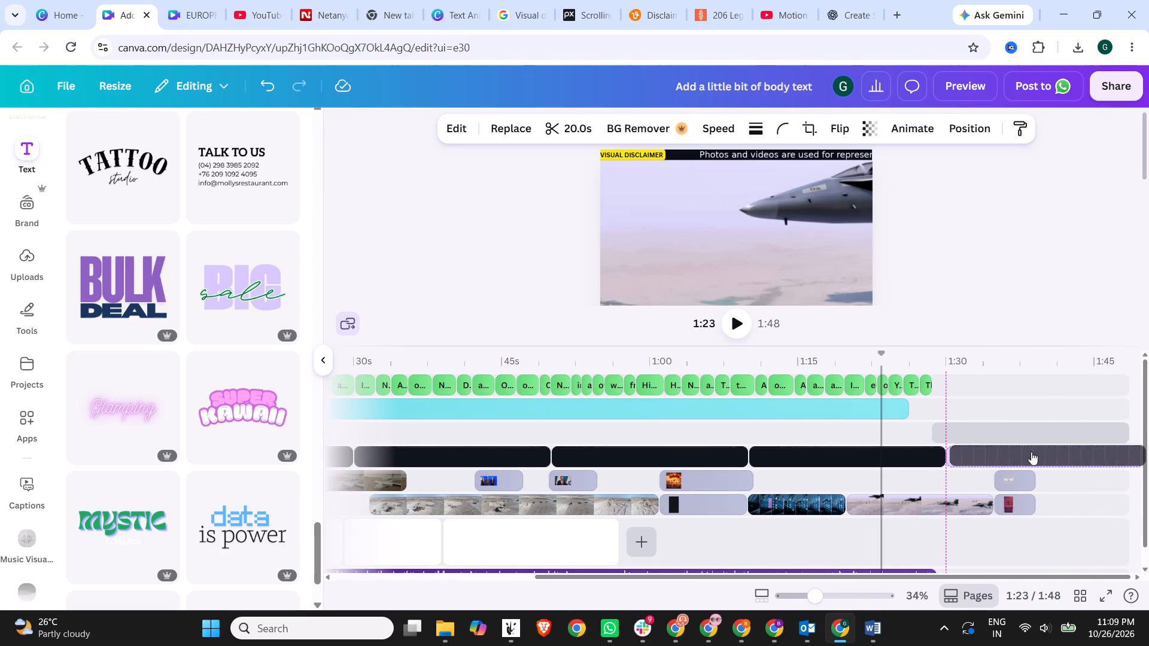
# Trim the fifth scrolling disclaimer clip to 4.8 s so it ends together with the fighter jet video clip.
pyautogui.moveTo(1004, 574); pyautogui.dragTo(1006, 575)
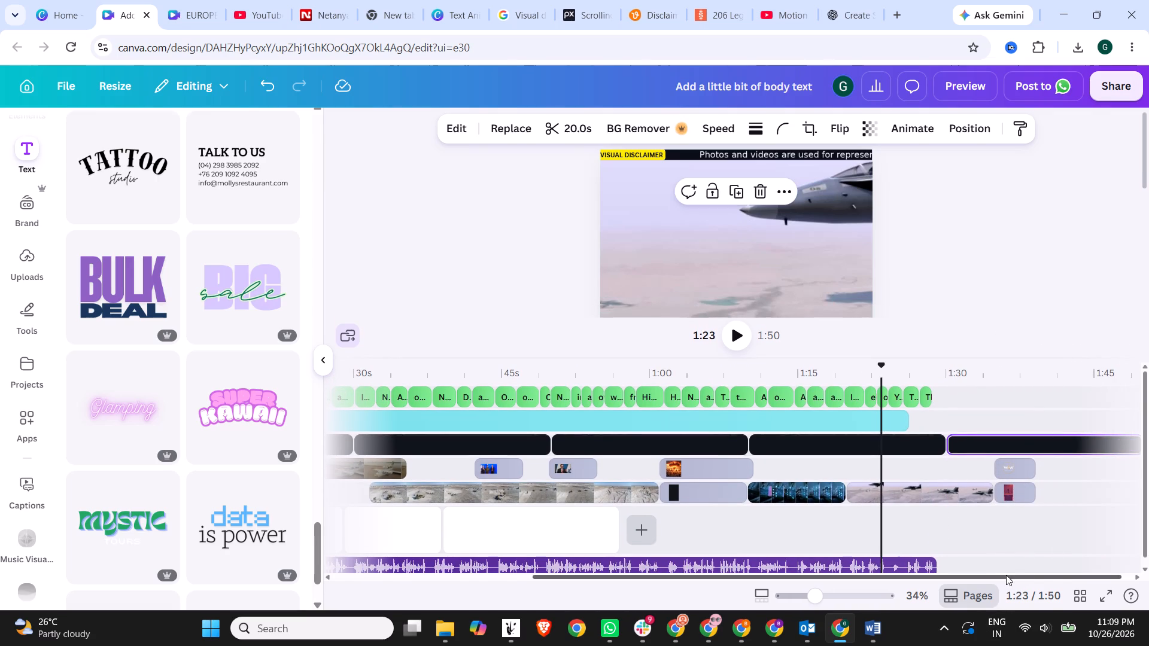
pyautogui.moveTo(1006, 575); pyautogui.dragTo(1057, 575)
pyautogui.moveTo(1127, 444); pyautogui.dragTo(981, 444)
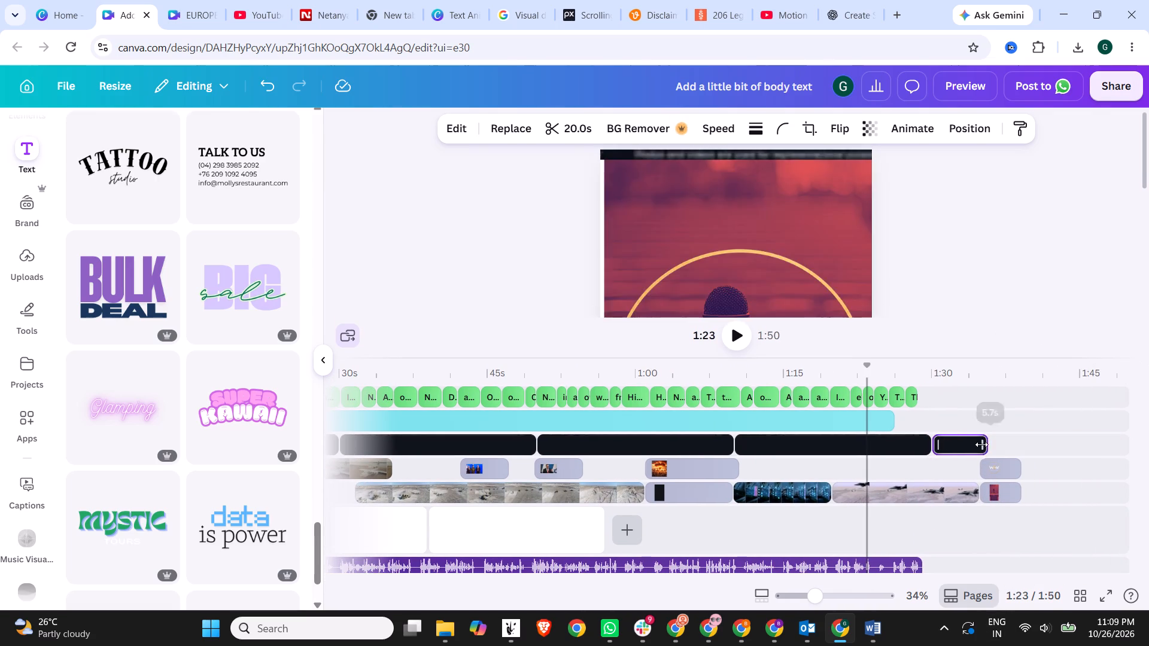
pyautogui.moveTo(981, 444); pyautogui.dragTo(980, 444)
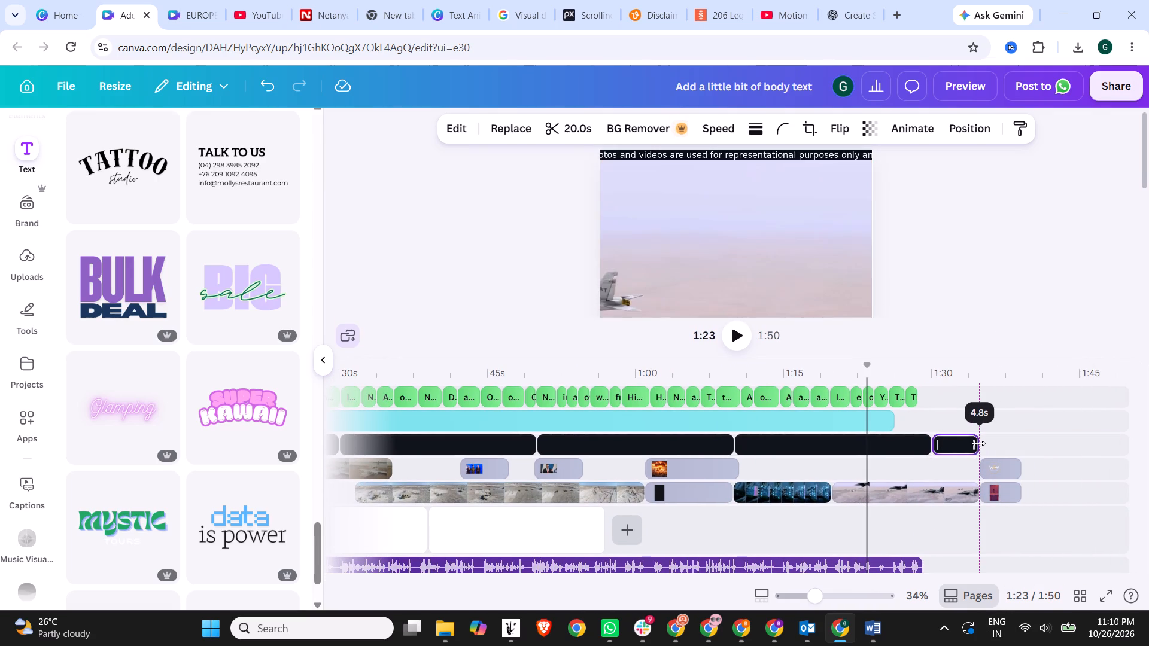